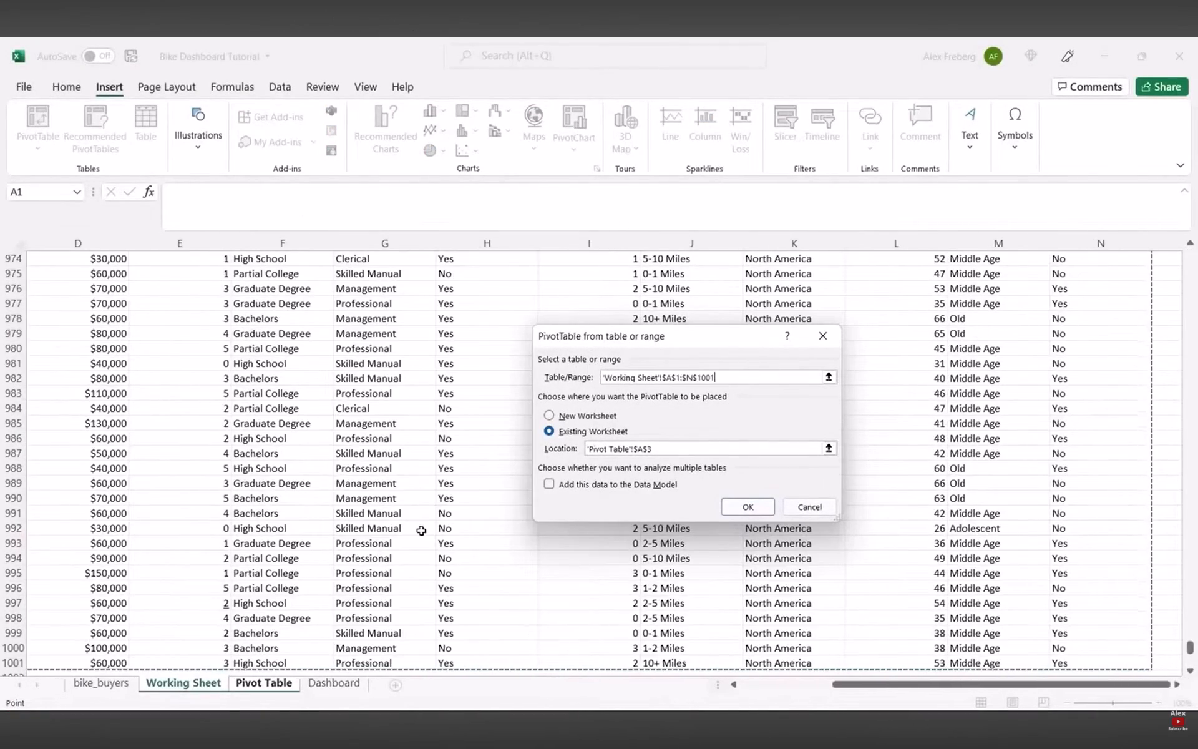
Rewind the tutorial video to review how the PivotTable source range is selected, and pause it.
key(Left)
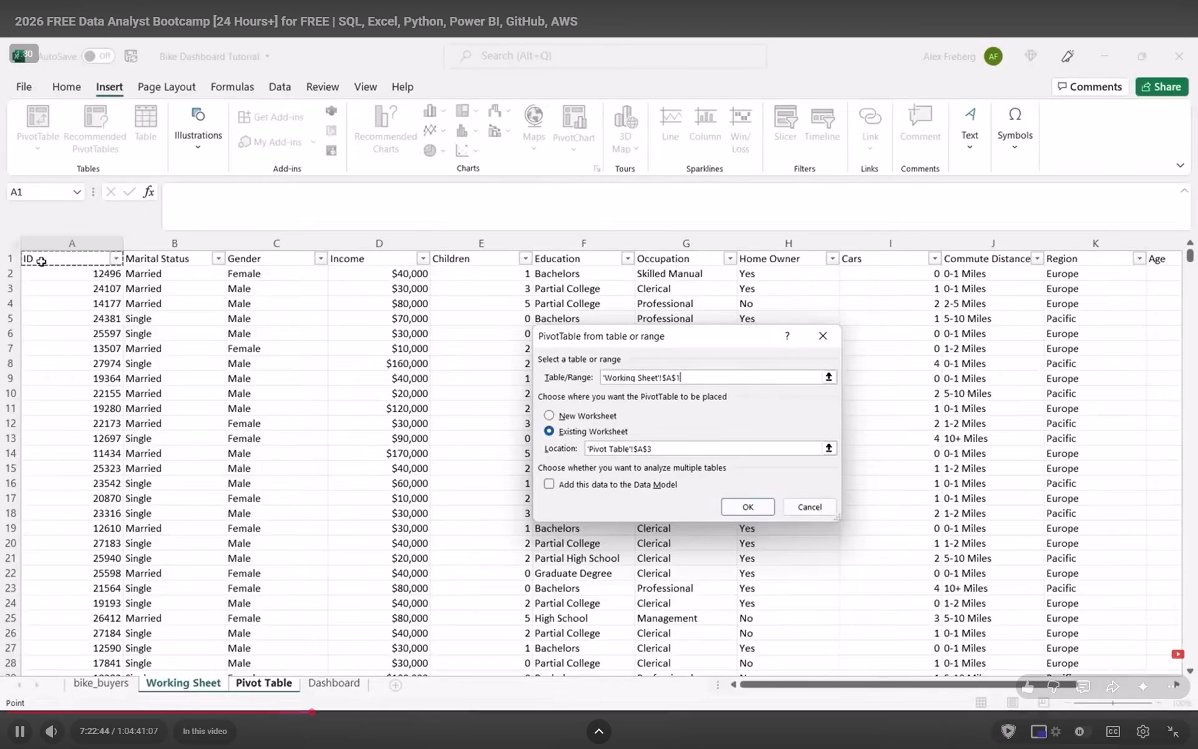
key(Left)
key(Left)
key(space)
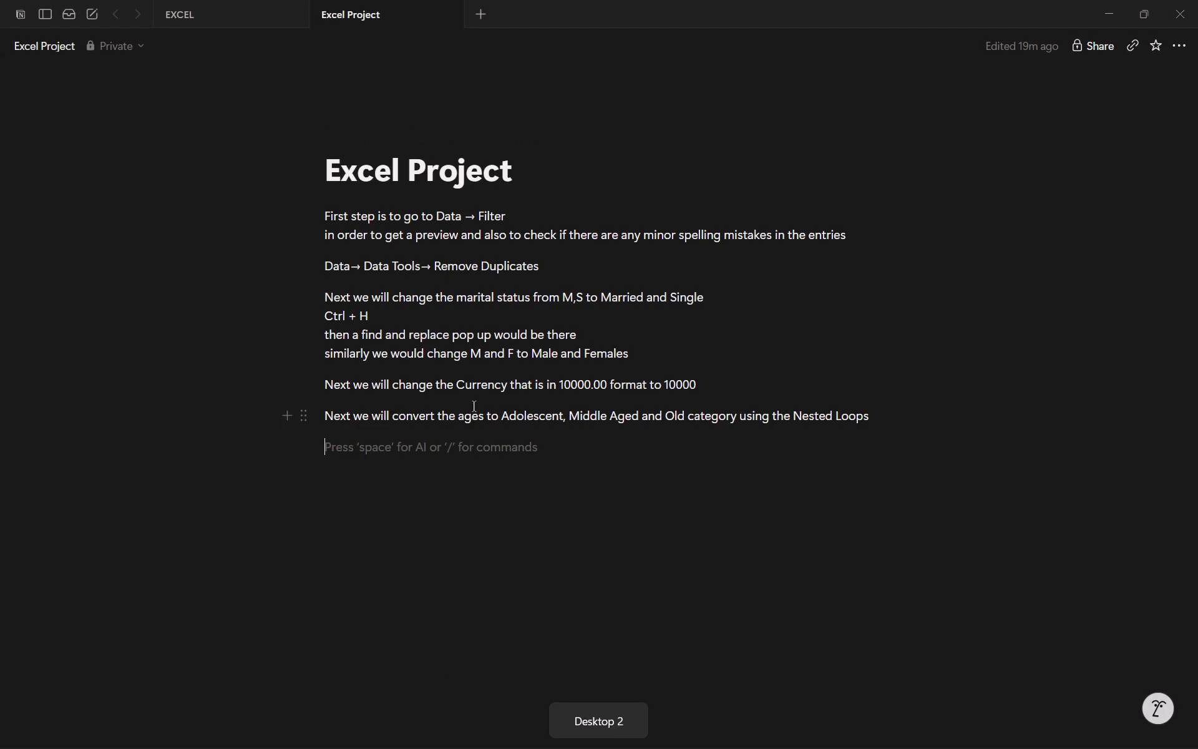
In the Notion Excel Project page, add a divider below the notes and the line "NOW we makin the PIVOT TABLE boiiiiis".
text(---)
text(NO)
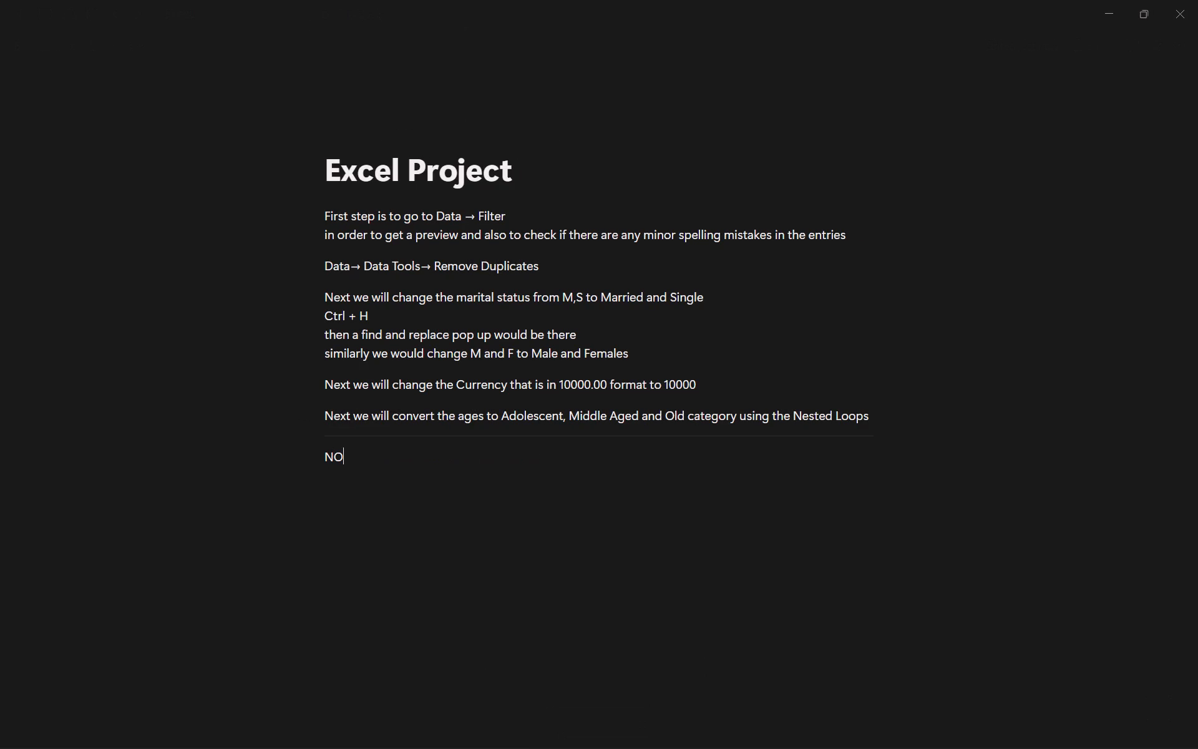
text(W we makin the)
key(space)
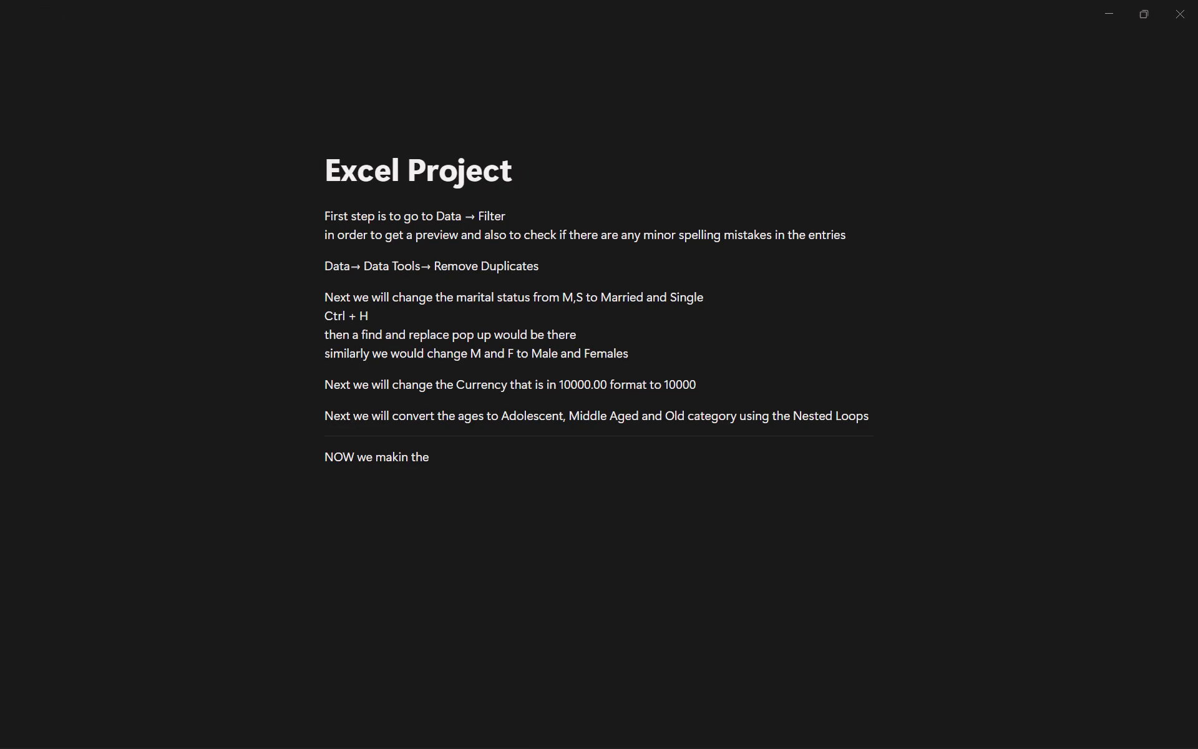
text(PIVOT TABLE boiiiiis)
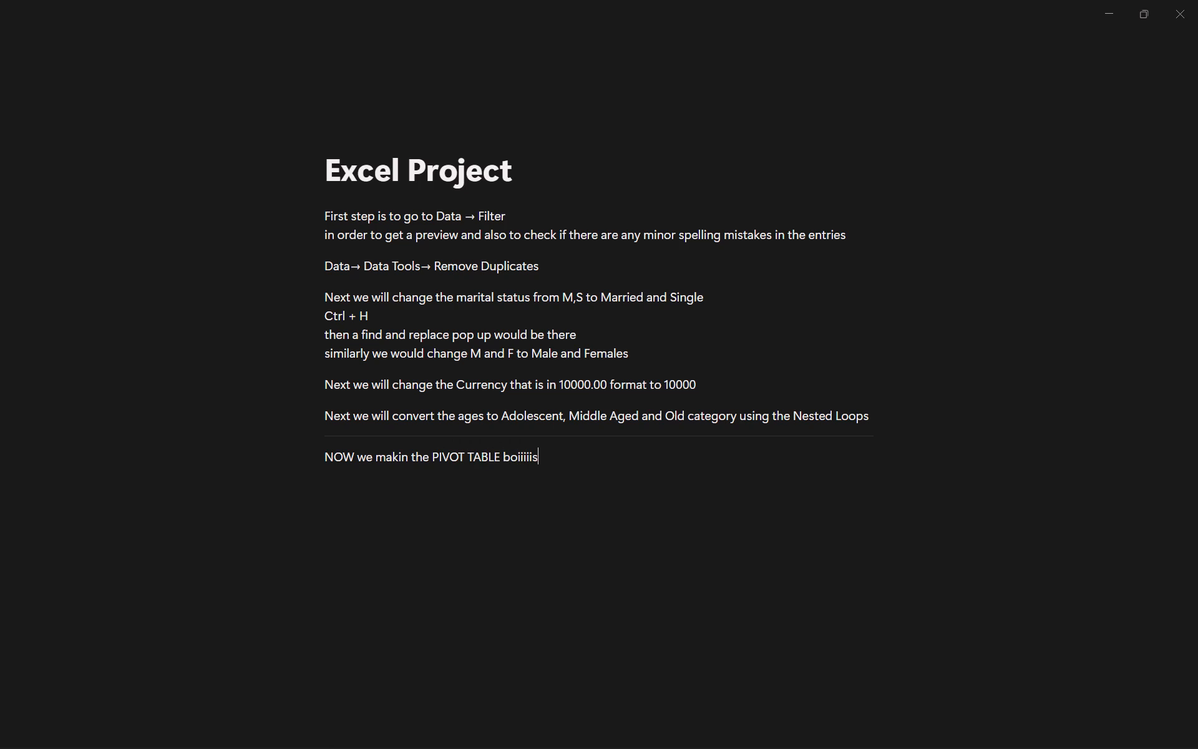
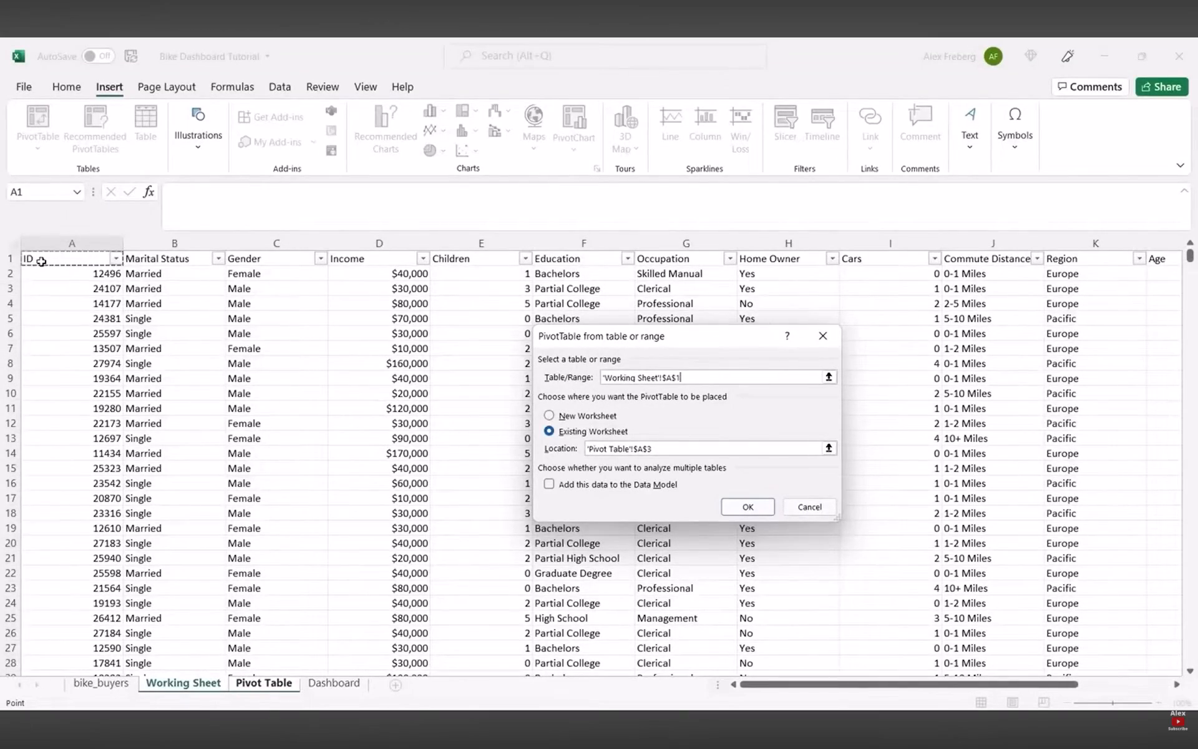
Rewind the tutorial video, watch how the empty PivotTable is created from the source range, and pause it.
key(Left)
key(Left)
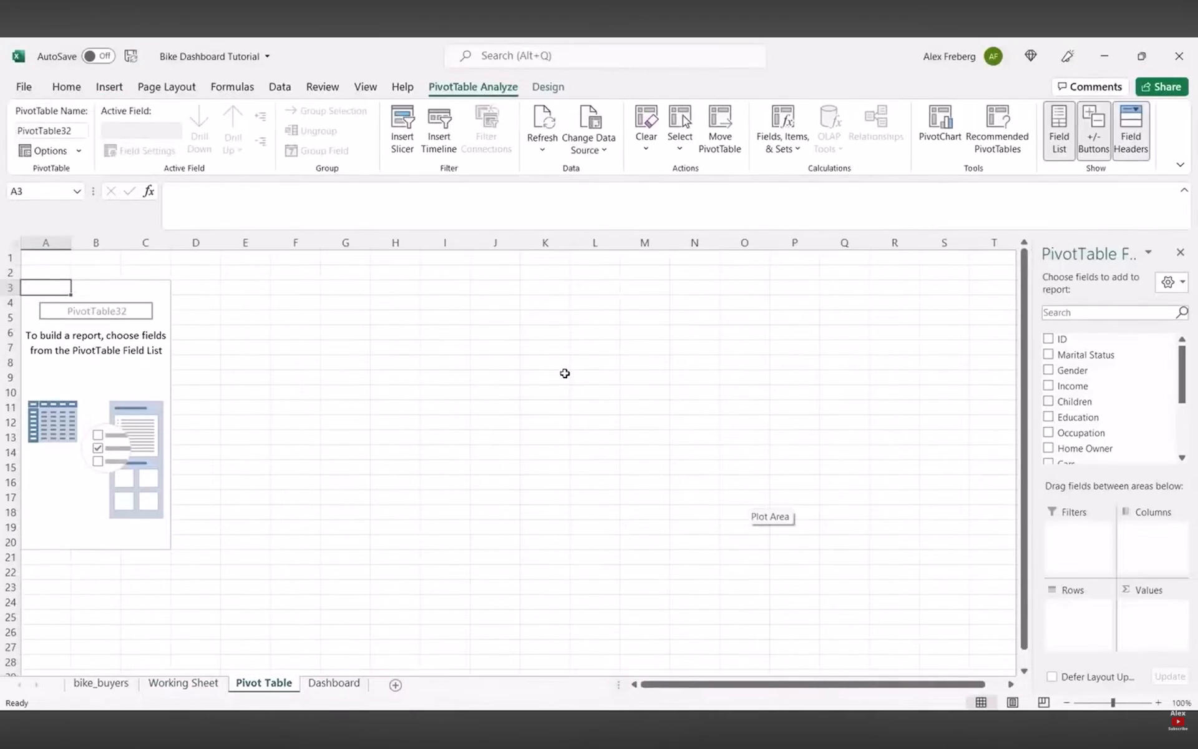
key(space)
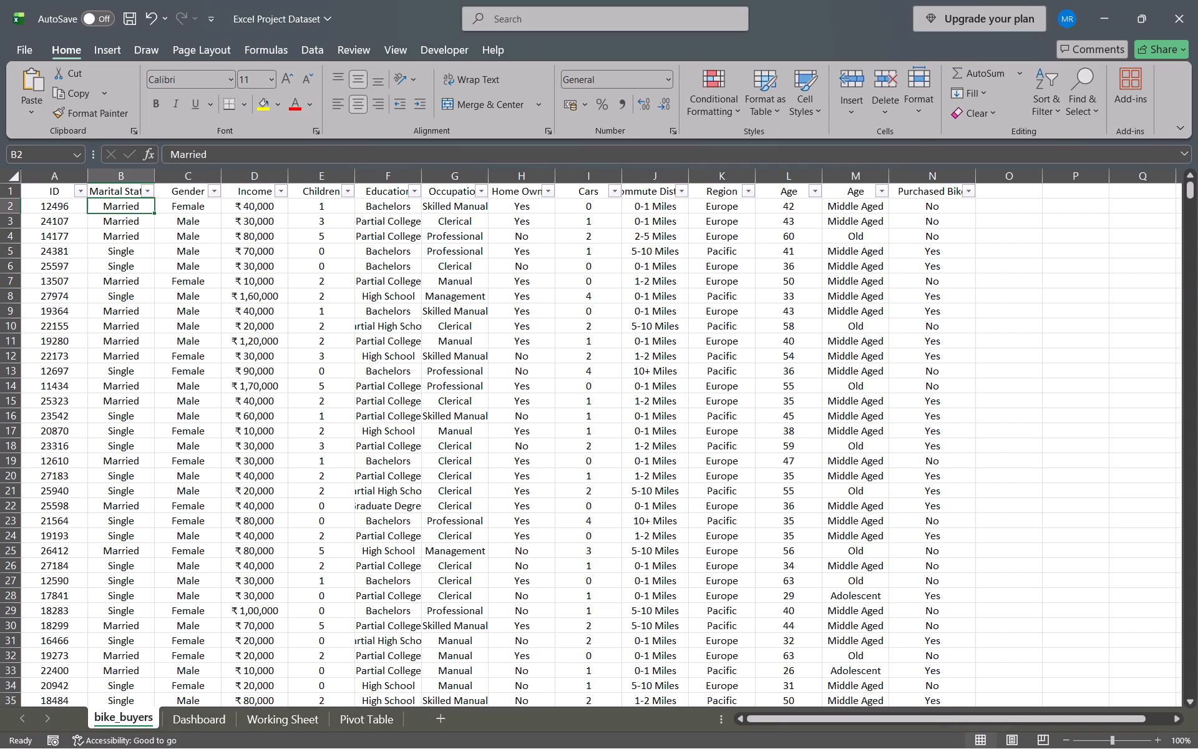
Switch to Excel and move the Pivot Table sheet so it sits directly after the bike_buyers sheet.
drag(353, 719, 215, 713)
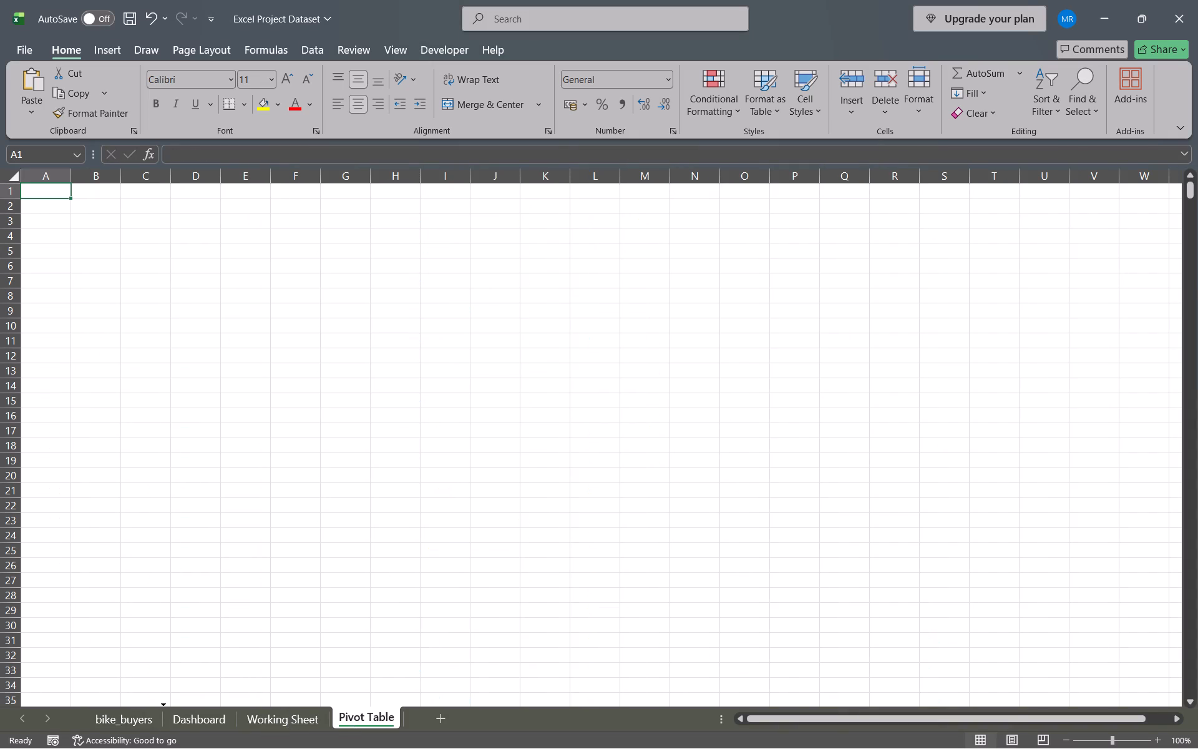
drag(215, 713, 187, 720)
click(187, 720)
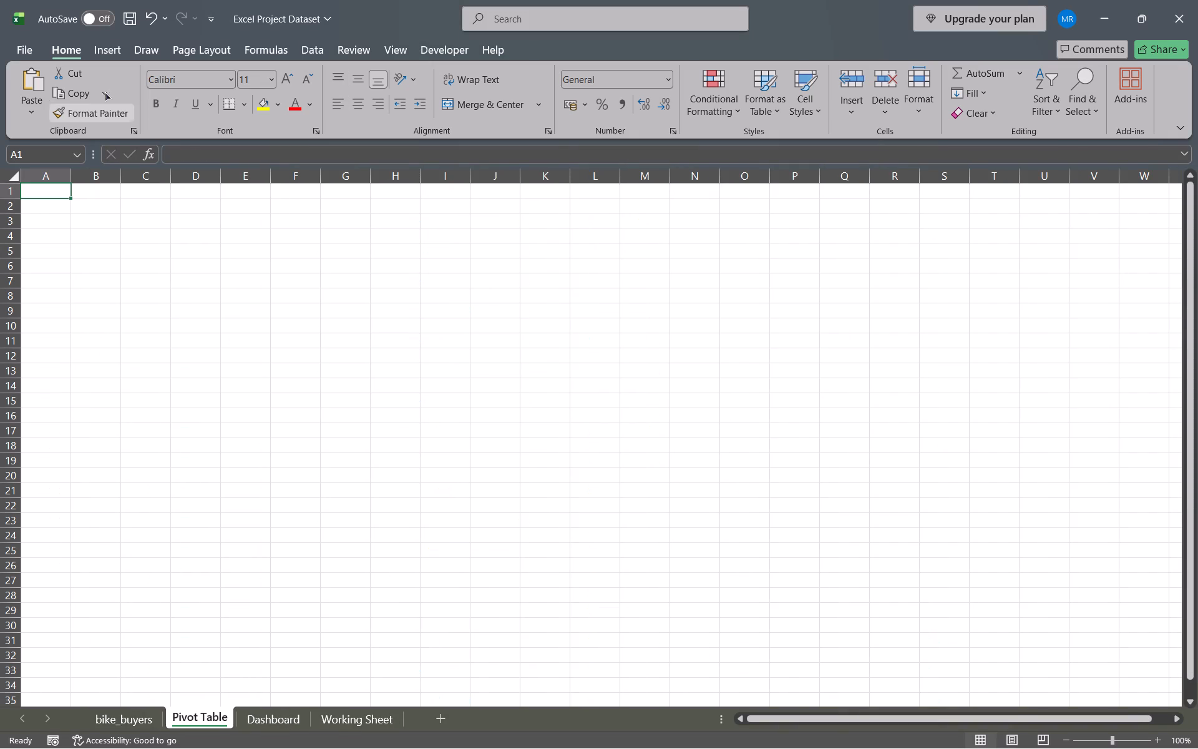
Create a PivotTable at cell A1 of the Pivot Table sheet from the source range bike_buyers!$A$1:$N$1001.
click(109, 46)
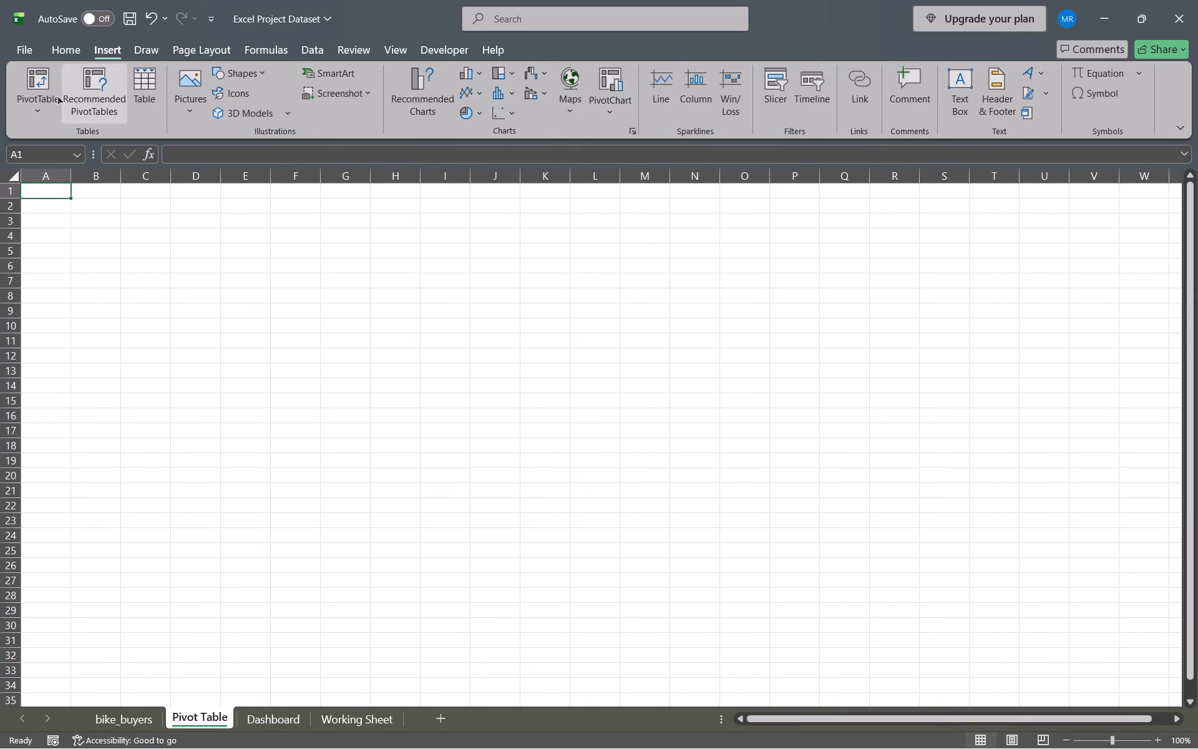
click(38, 87)
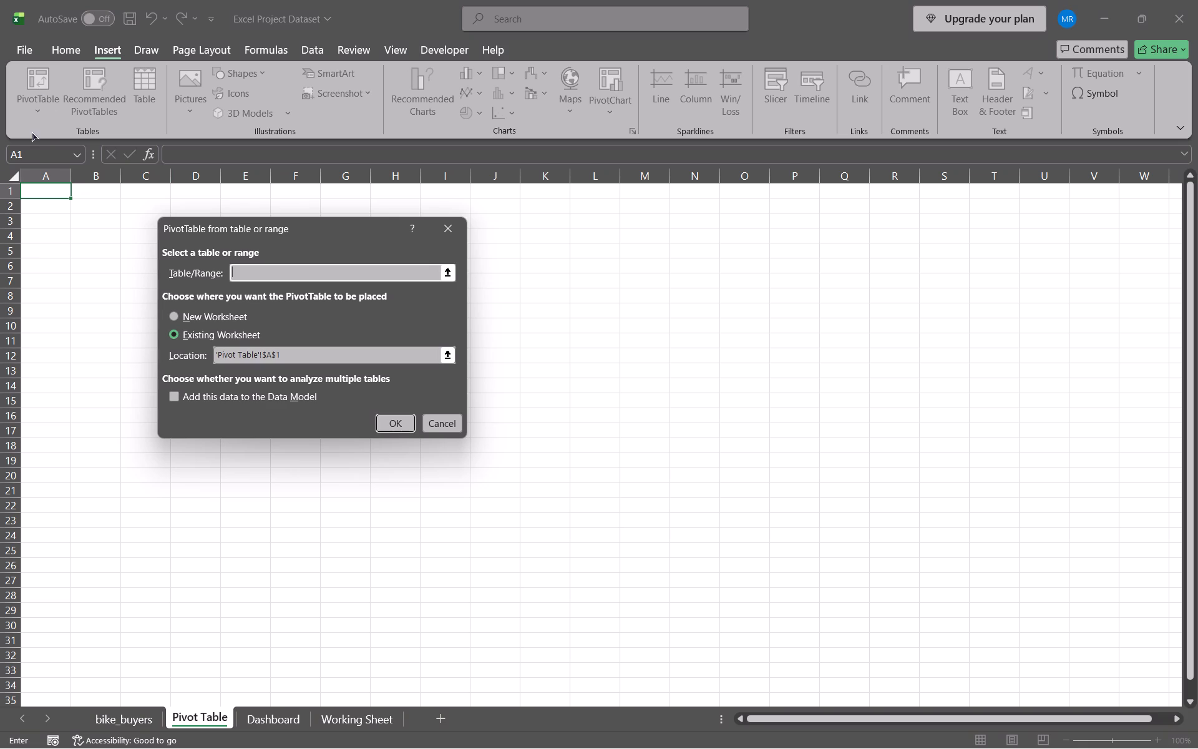
click(128, 719)
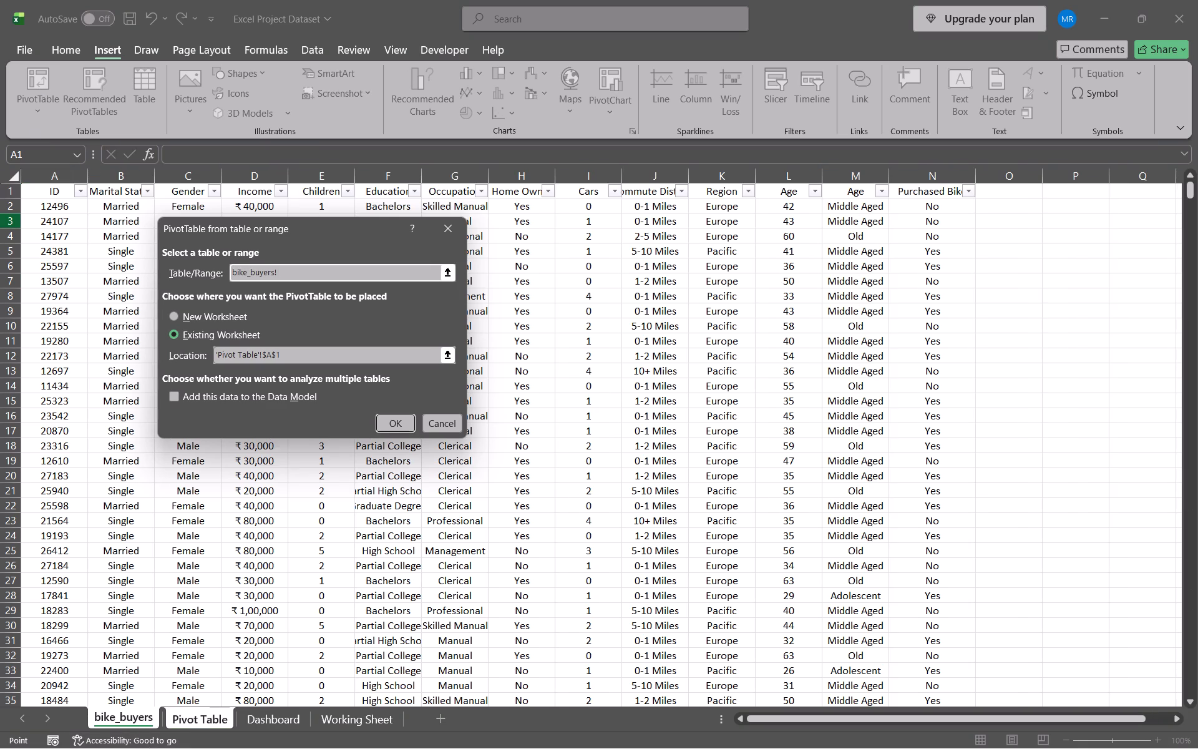
click(53, 194)
key(ctrl+a)
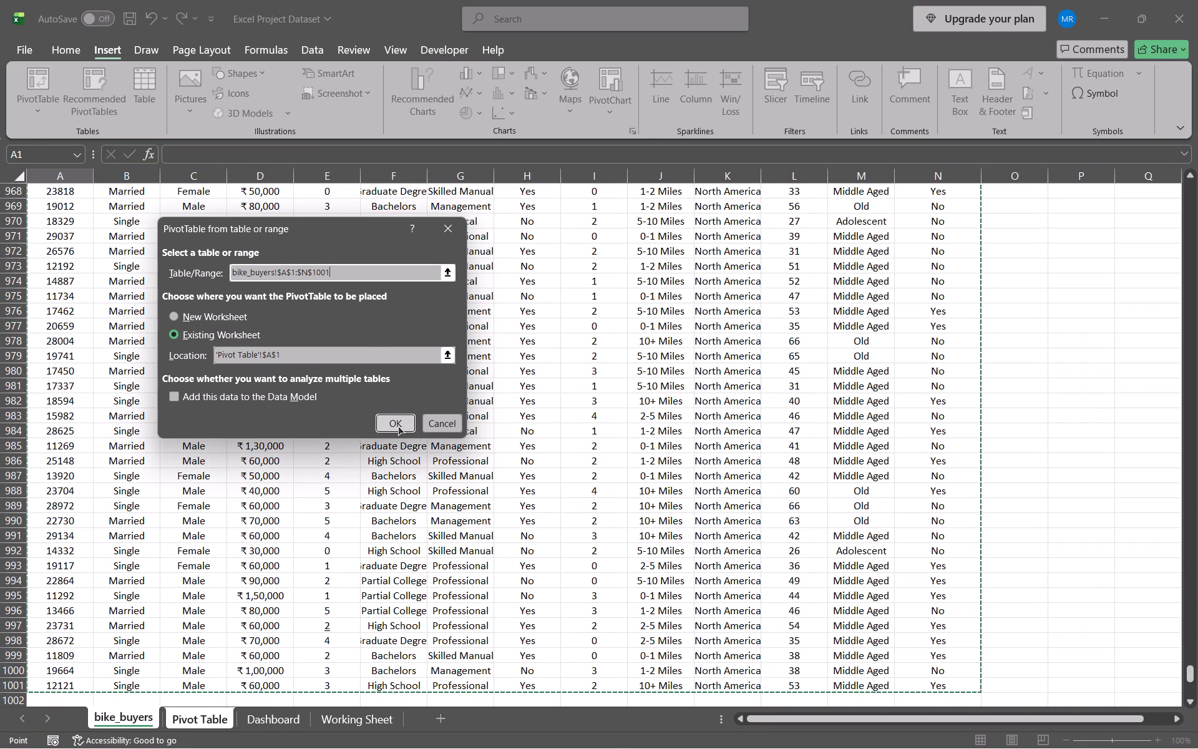
click(394, 424)
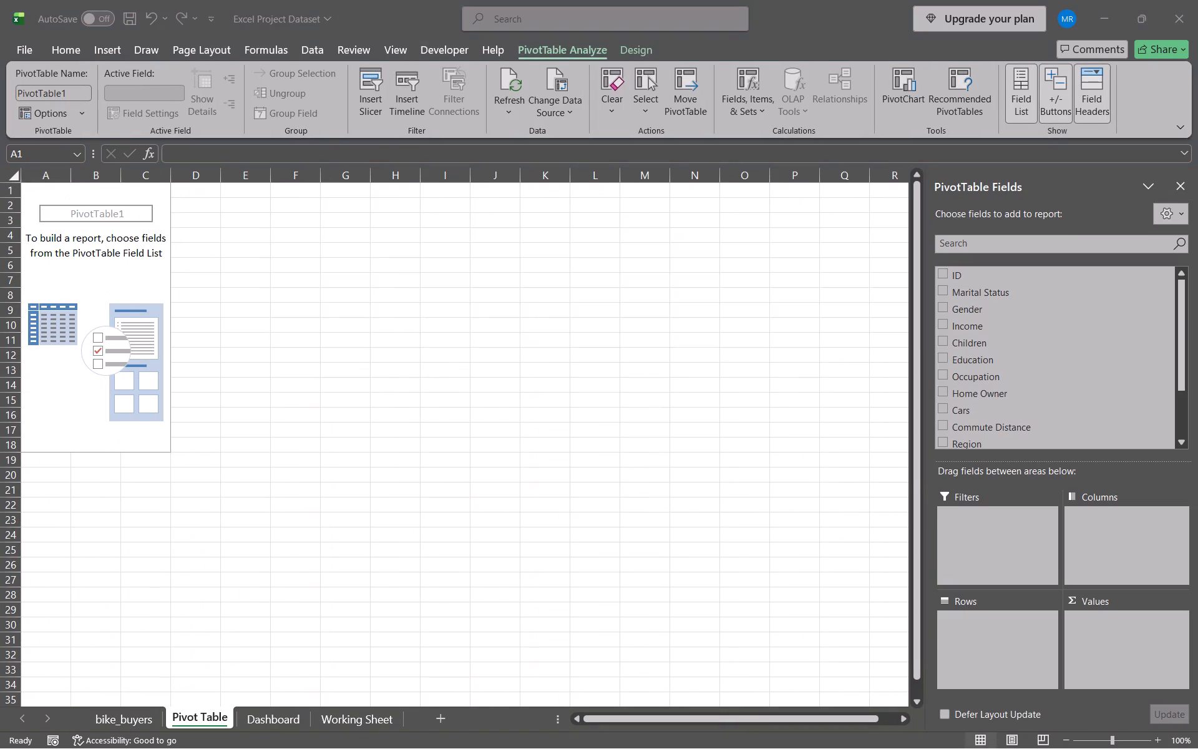
Play the tutorial video through the gender and income field setup and pause it at Value Field Settings.
key(space)
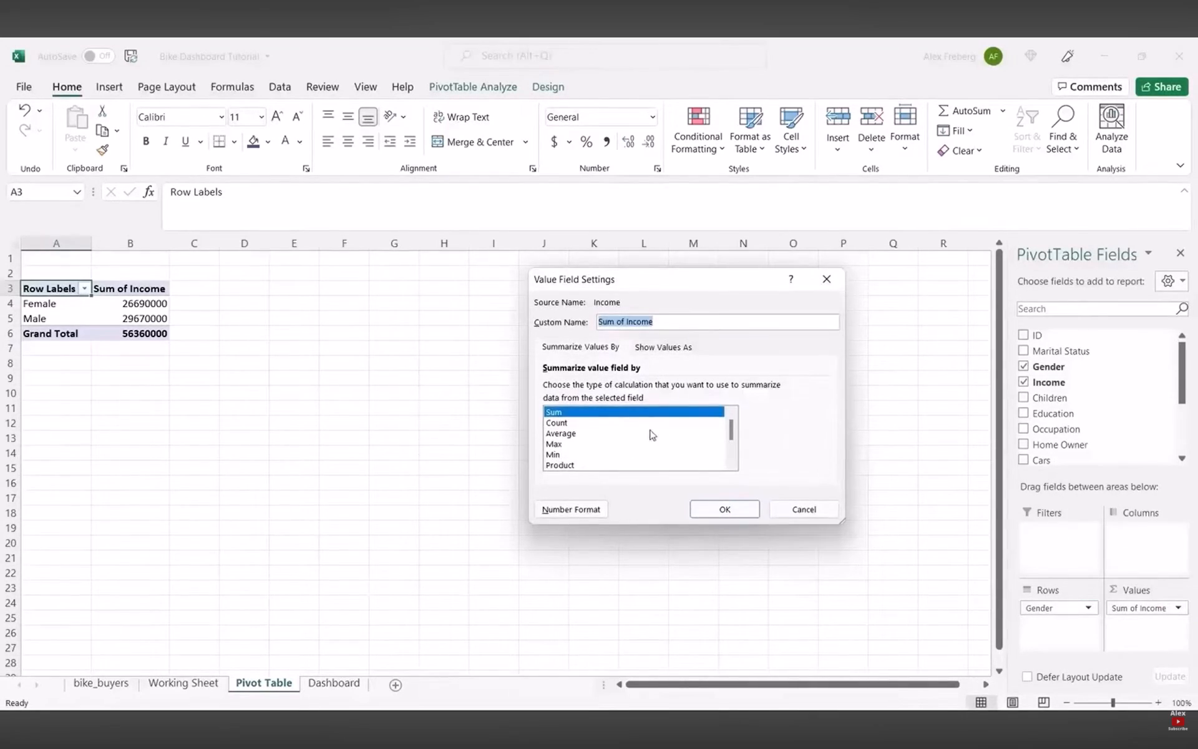
key(space)
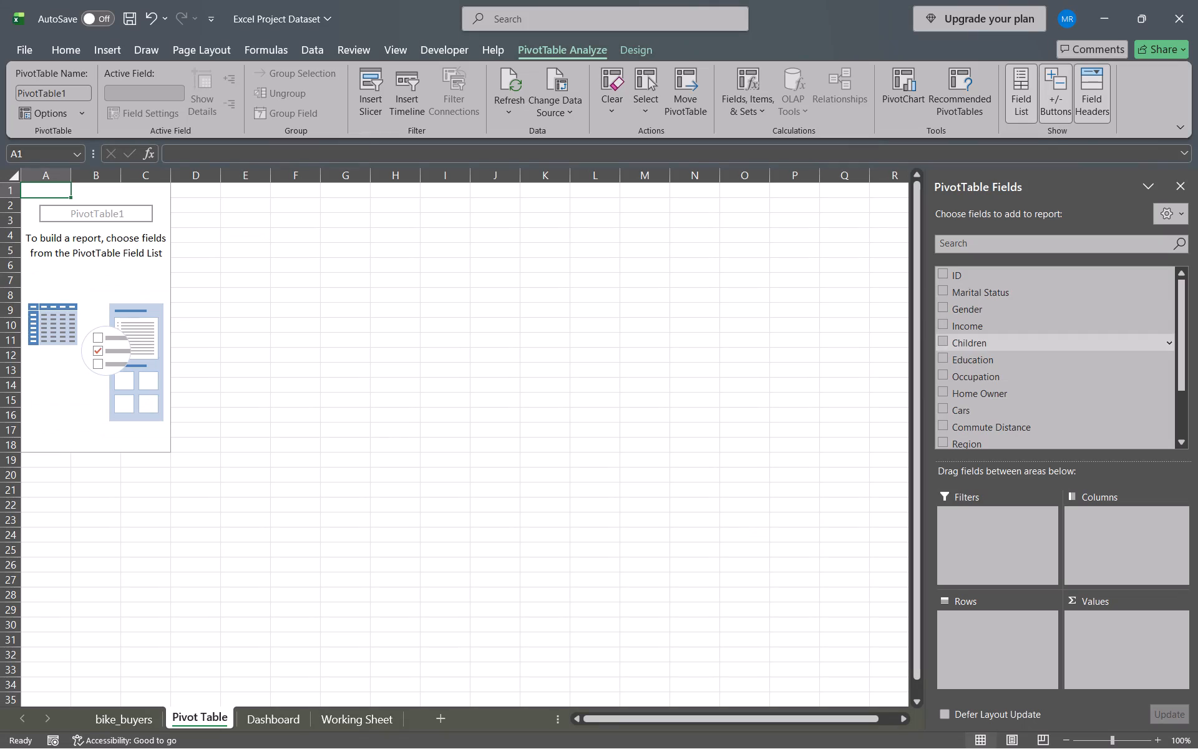
In the Excel PivotTable, place Gender in the Rows area and Income in the Values area.
drag(978, 304, 986, 634)
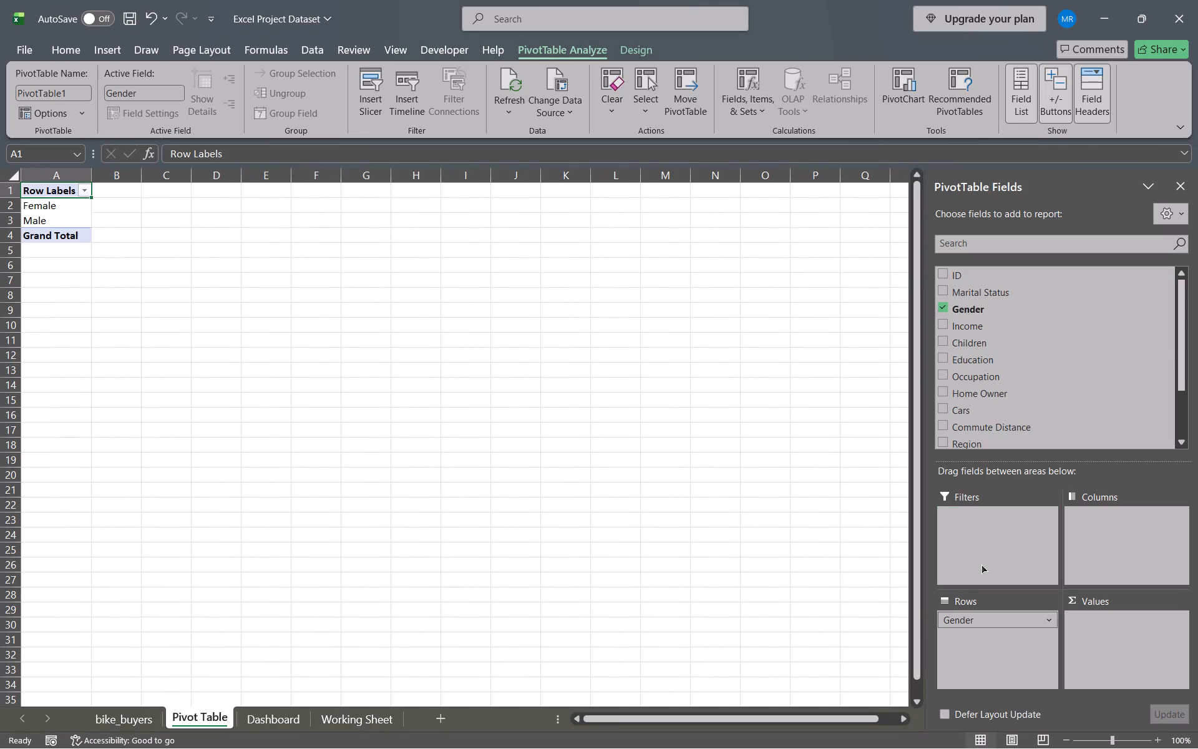
drag(961, 331, 1147, 620)
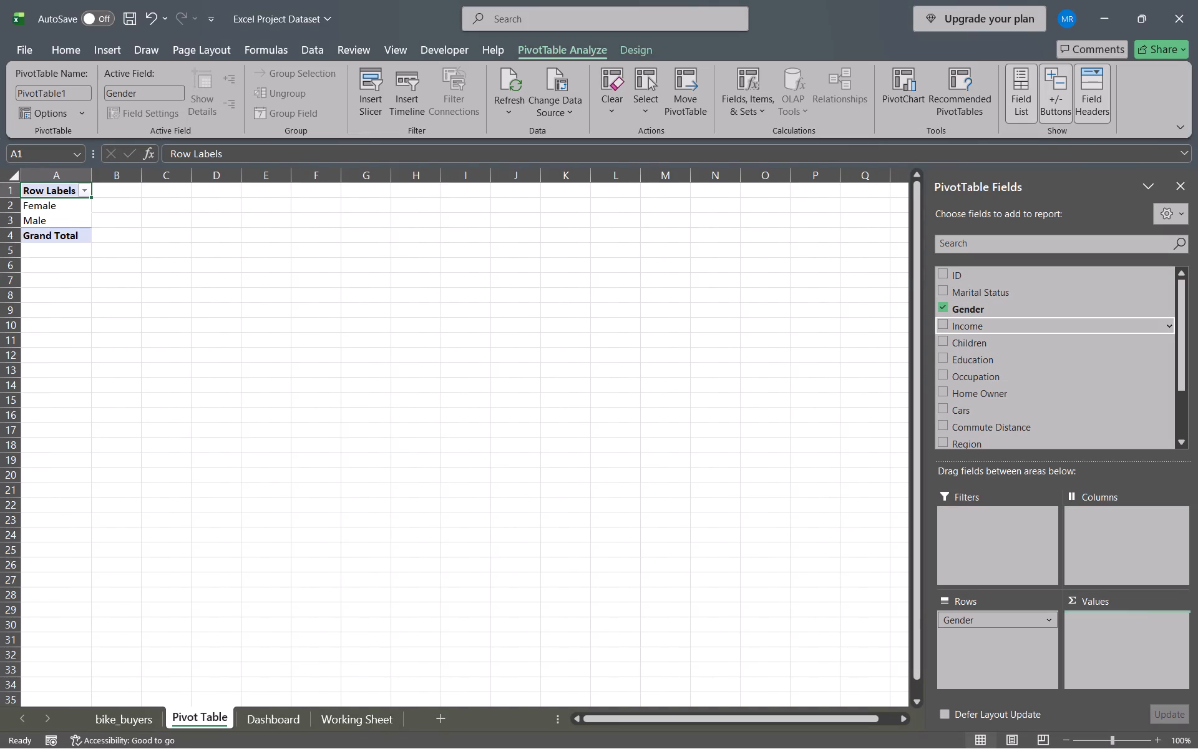
drag(1147, 620, 1146, 622)
Change the Income value field to summarize by Average.
click(1164, 620)
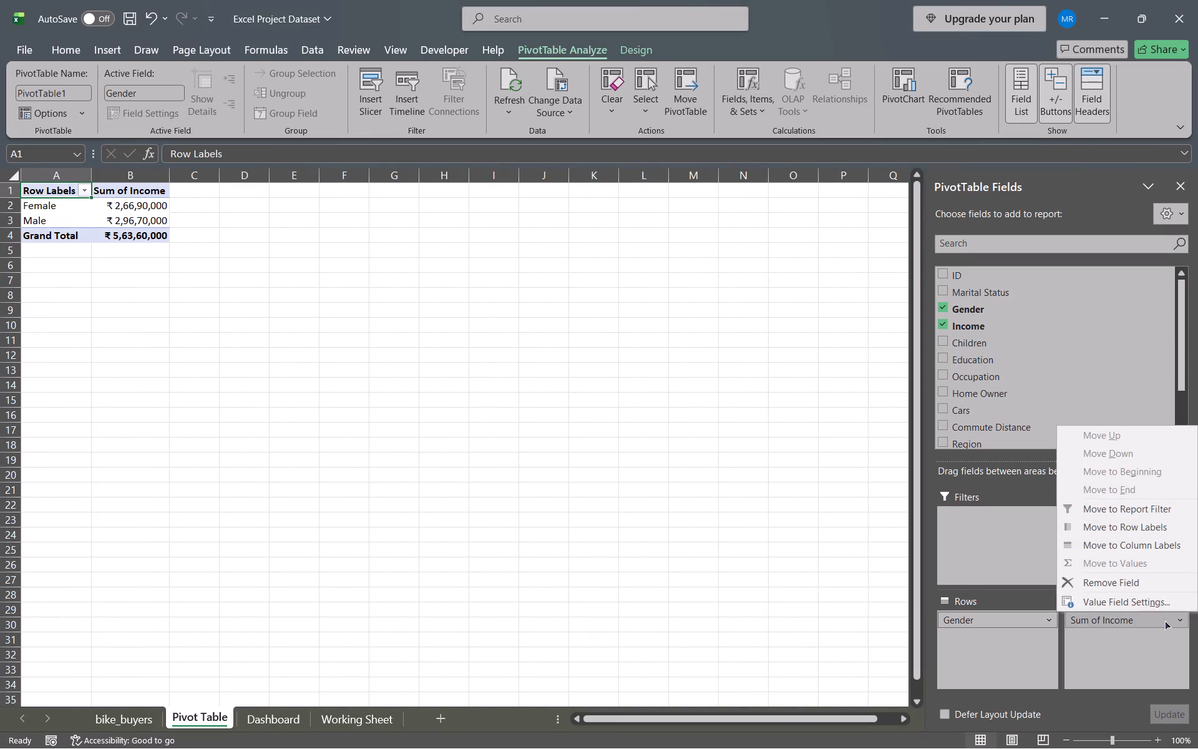
click(1132, 596)
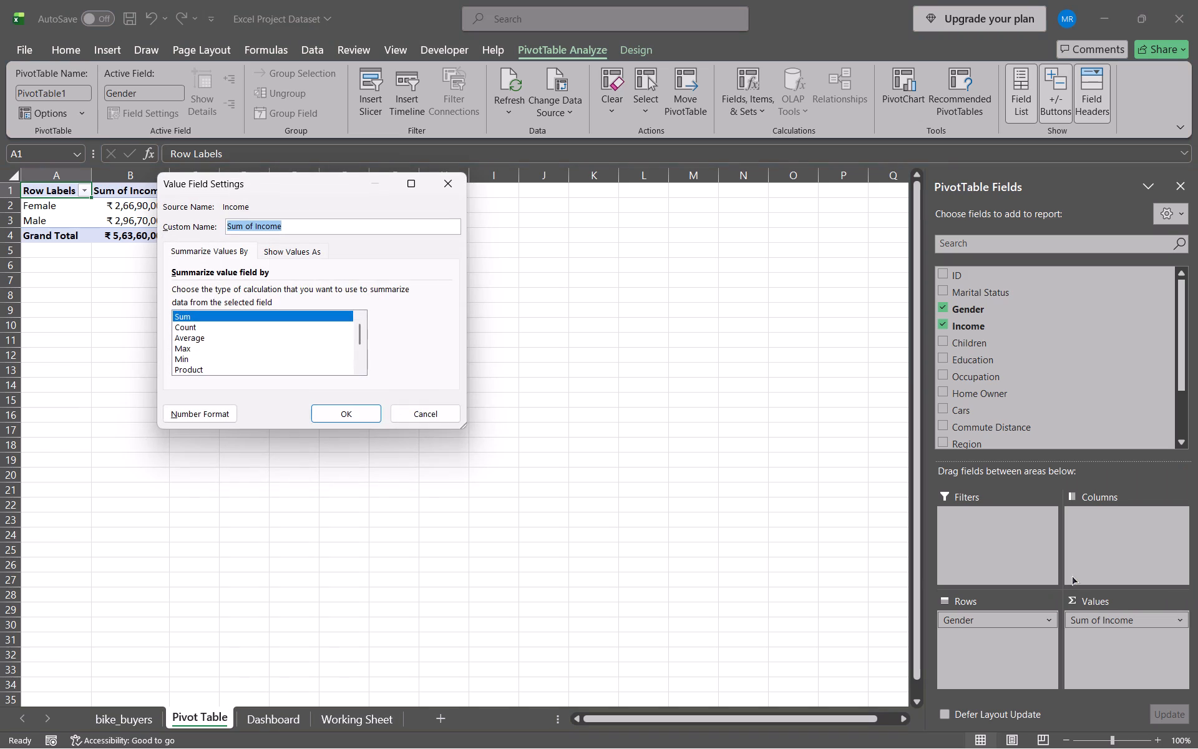
double_click(191, 336)
Play the tutorial video to see how Purchased Bike is added to the pivot table, and pause it.
key(space)
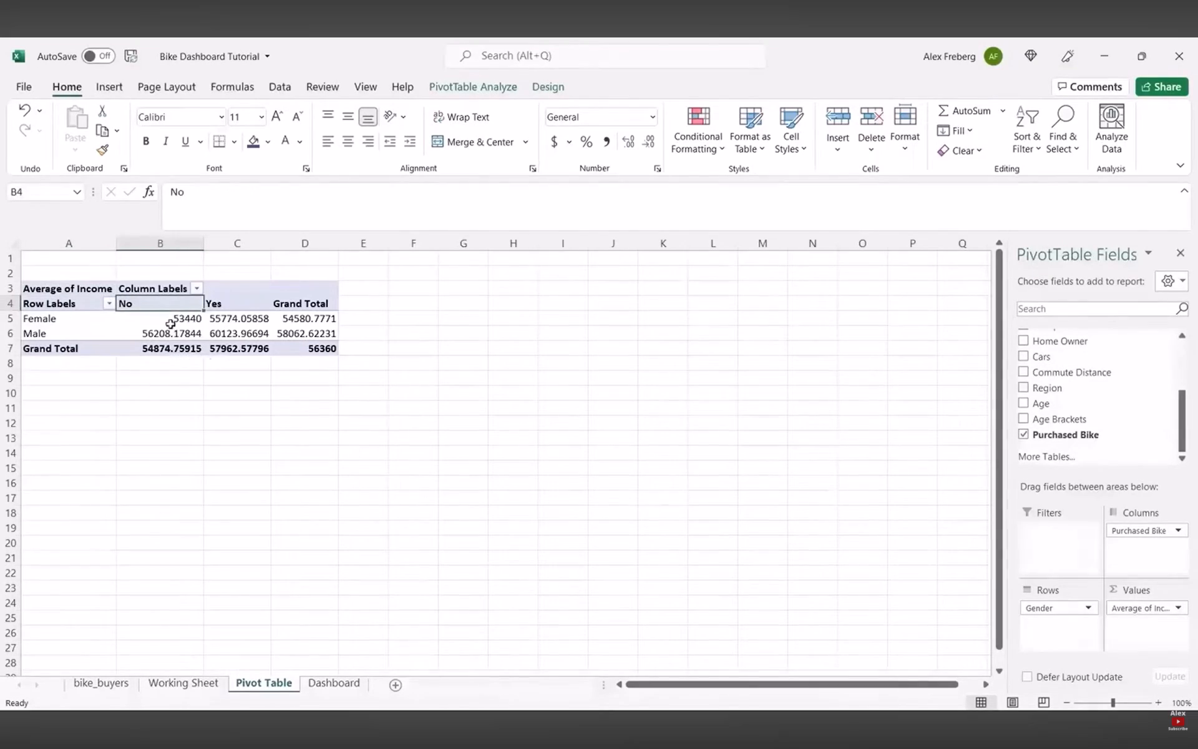
key(space)
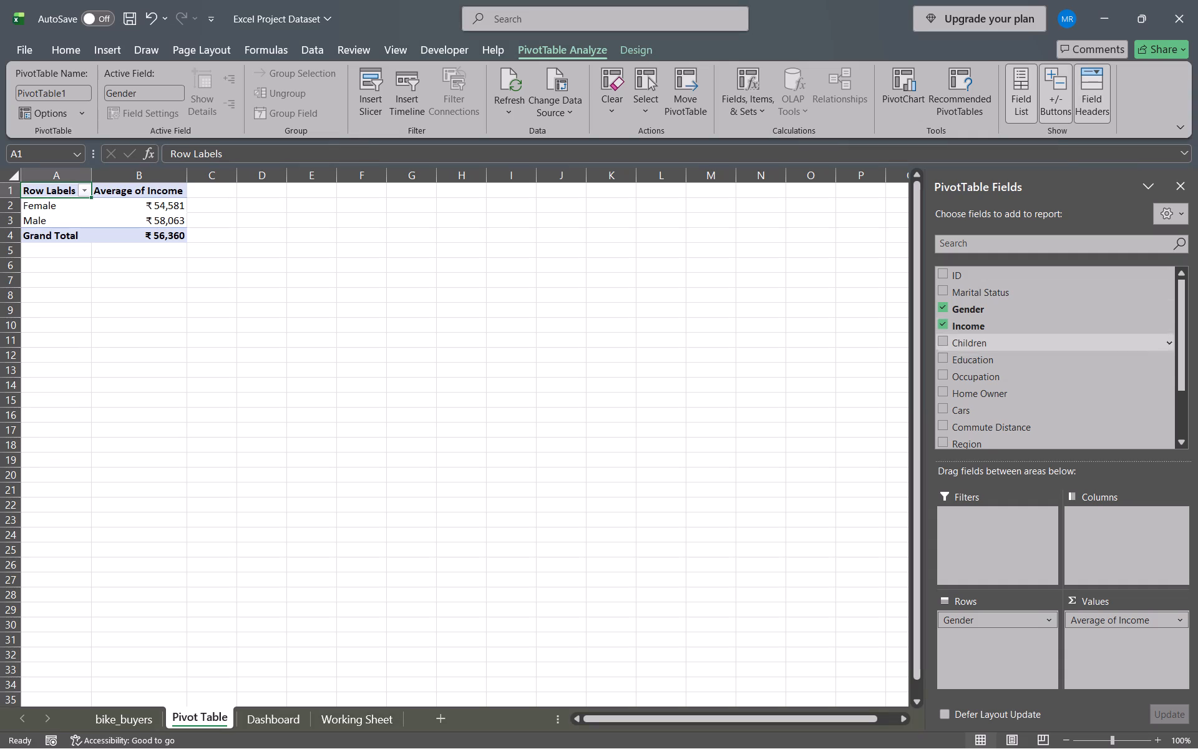
In the Excel PivotTable, place the Purchased Bike field in the Columns area.
scroll(964, 438, down, 4)
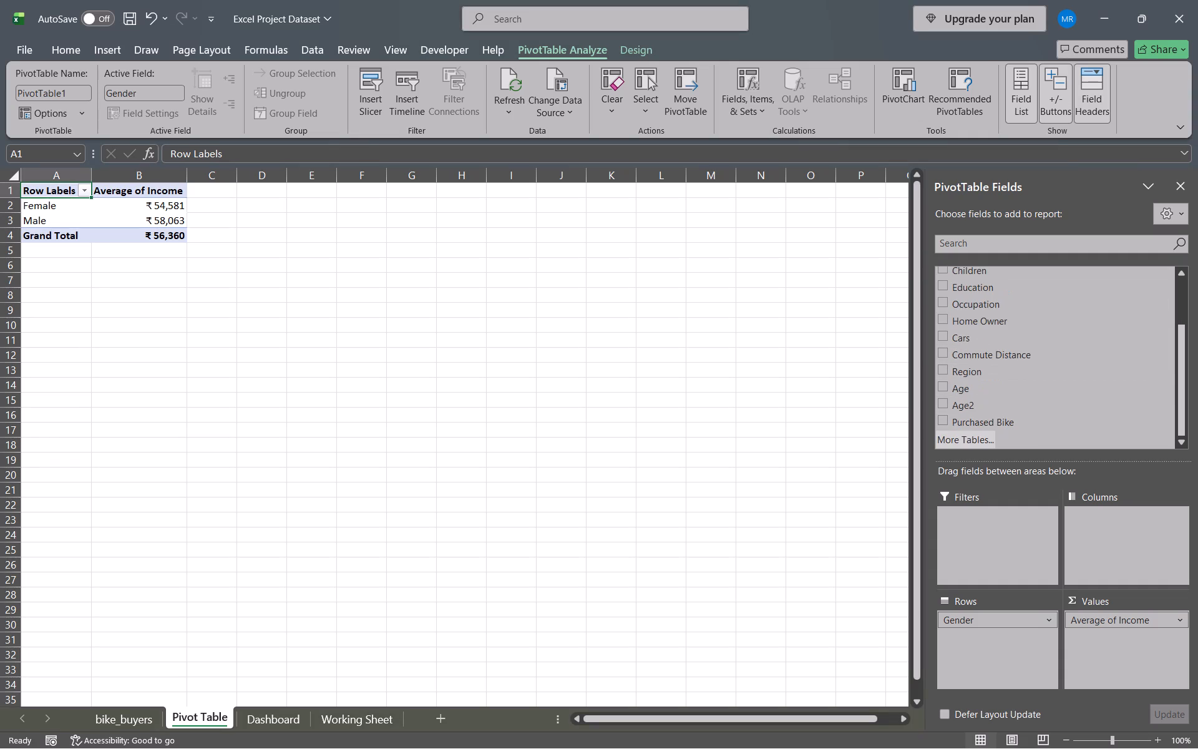
drag(962, 425, 1131, 539)
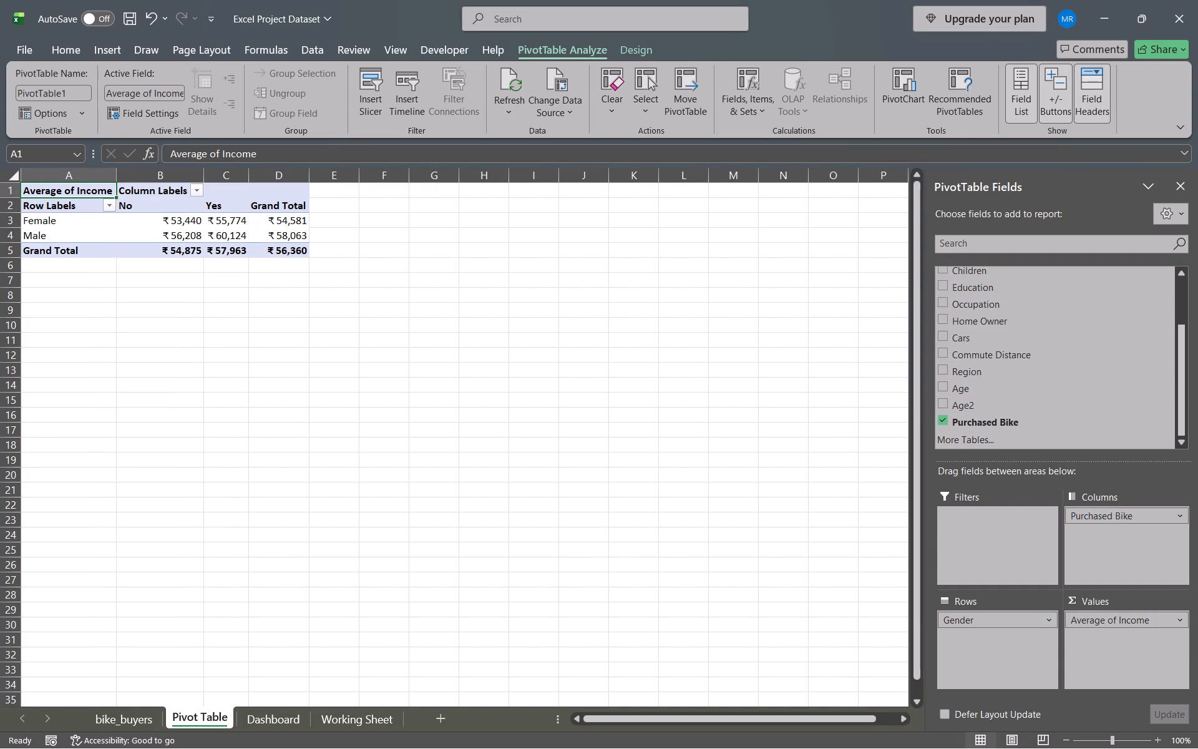
Watch the tutorial video's explanation of the pivot table and its chart, rewind to the Recommended Charts selection, and pause there.
key(space)
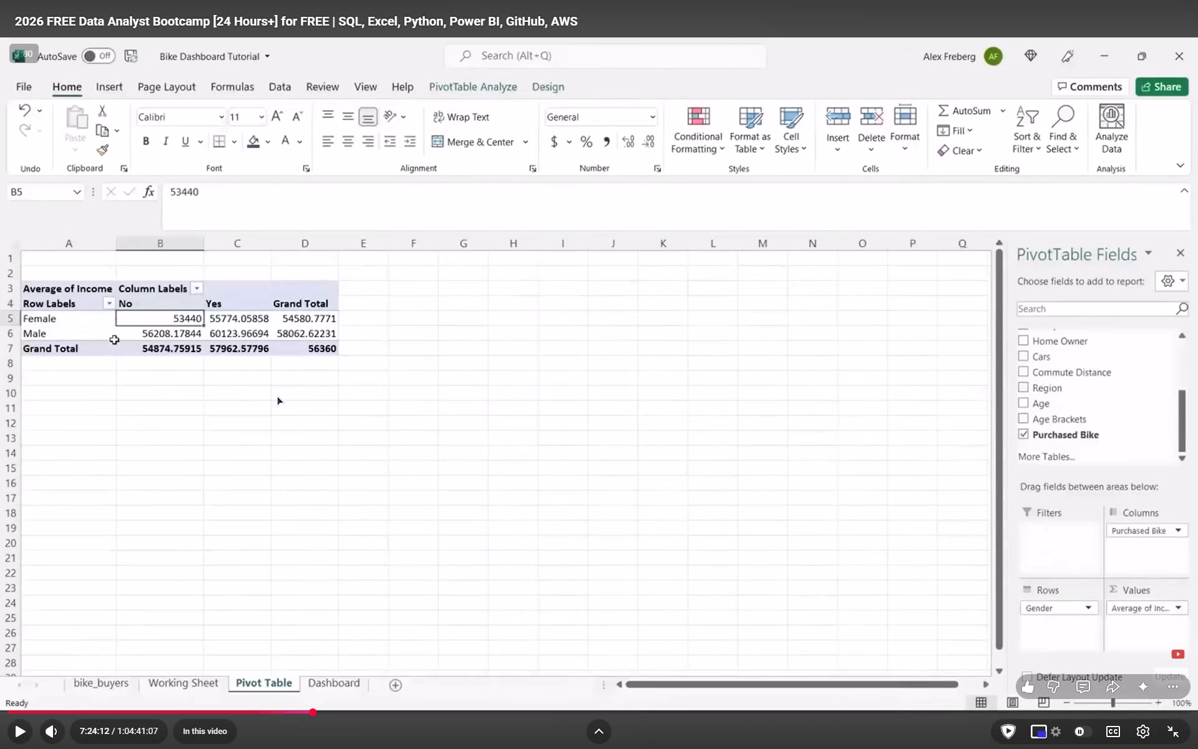
key(space)
key(space)
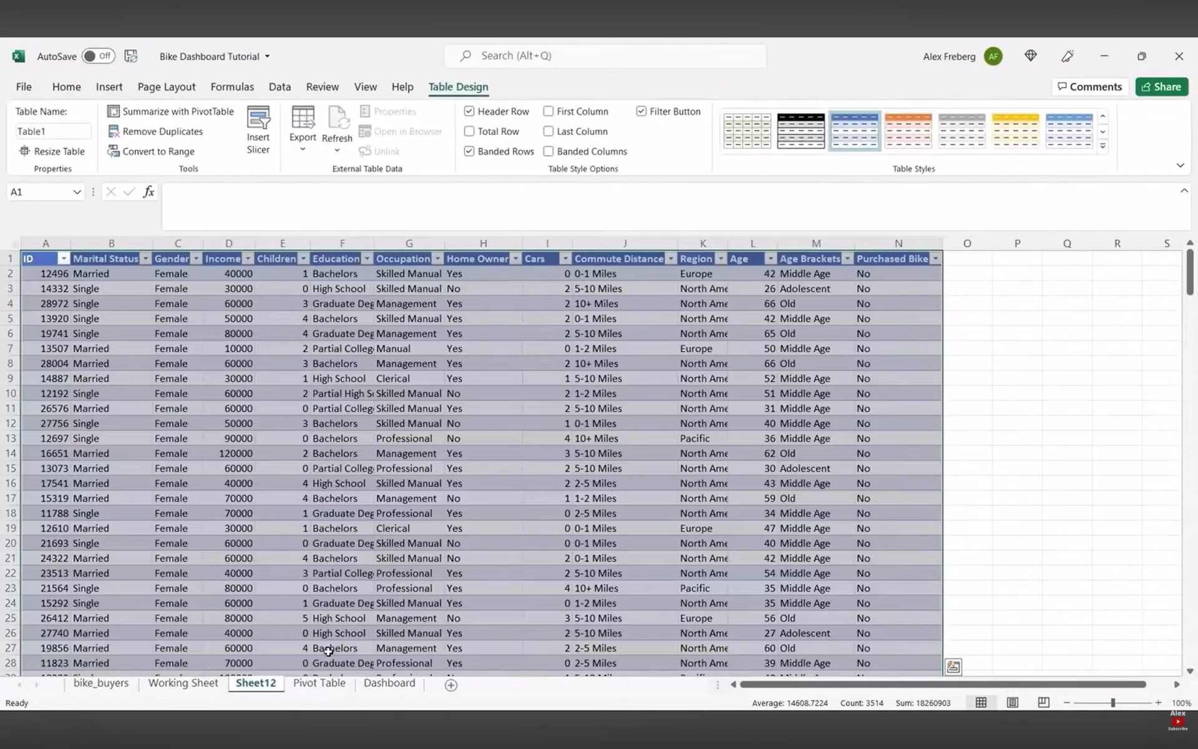
key(Left)
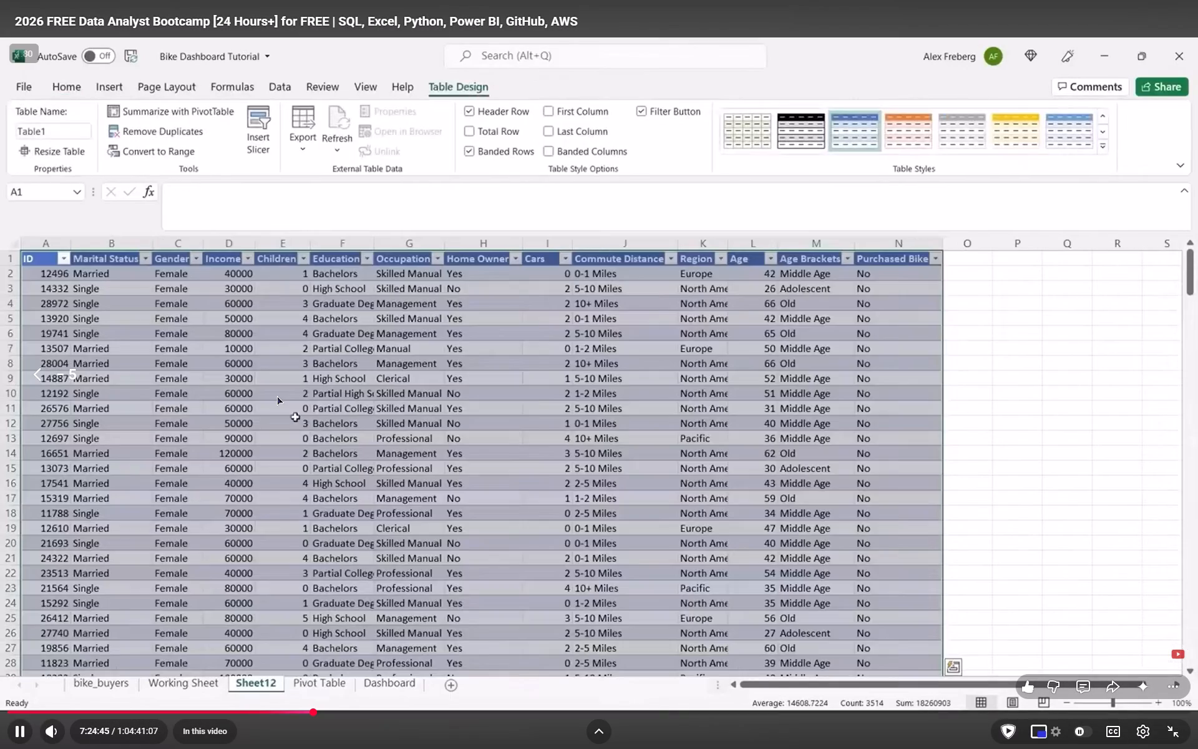
key(Left)
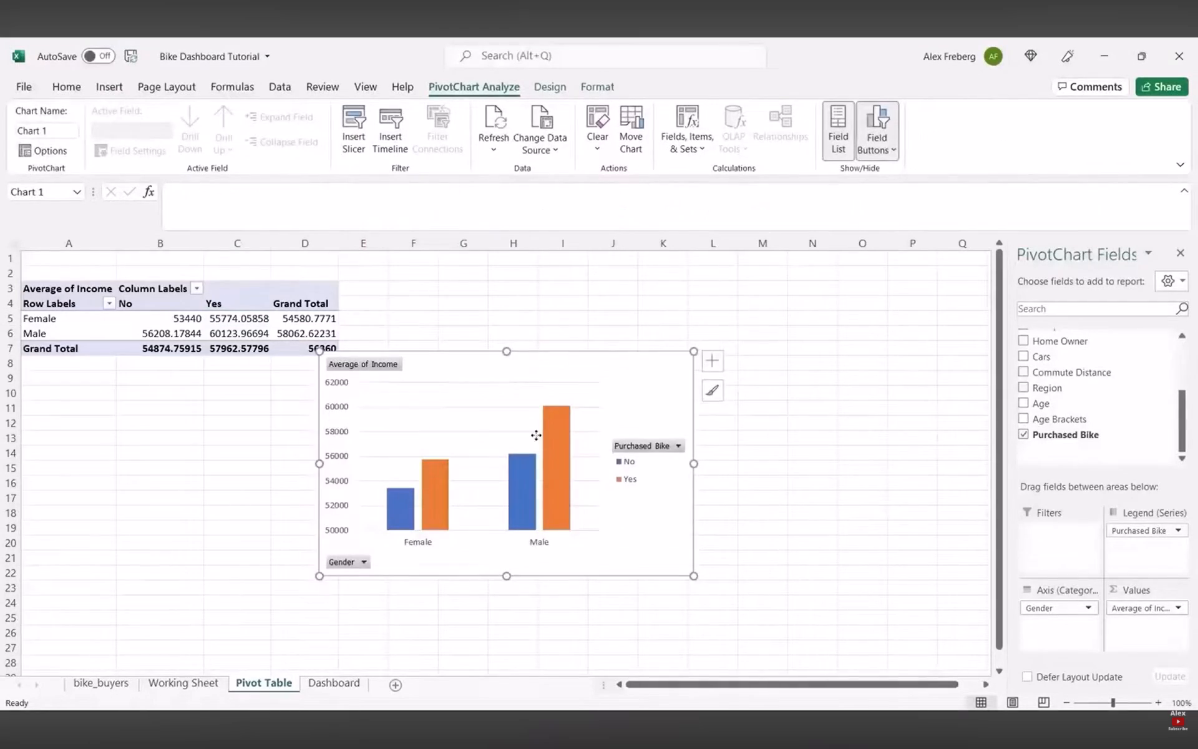
text(jj)
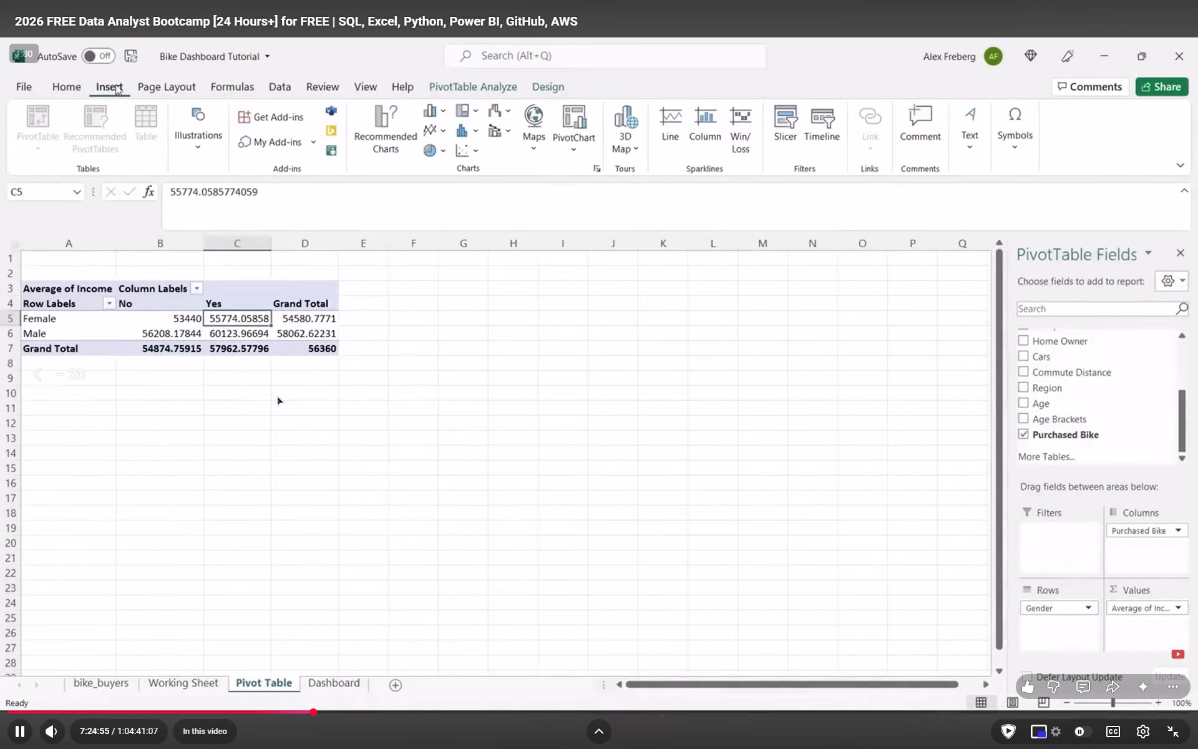
key(j)
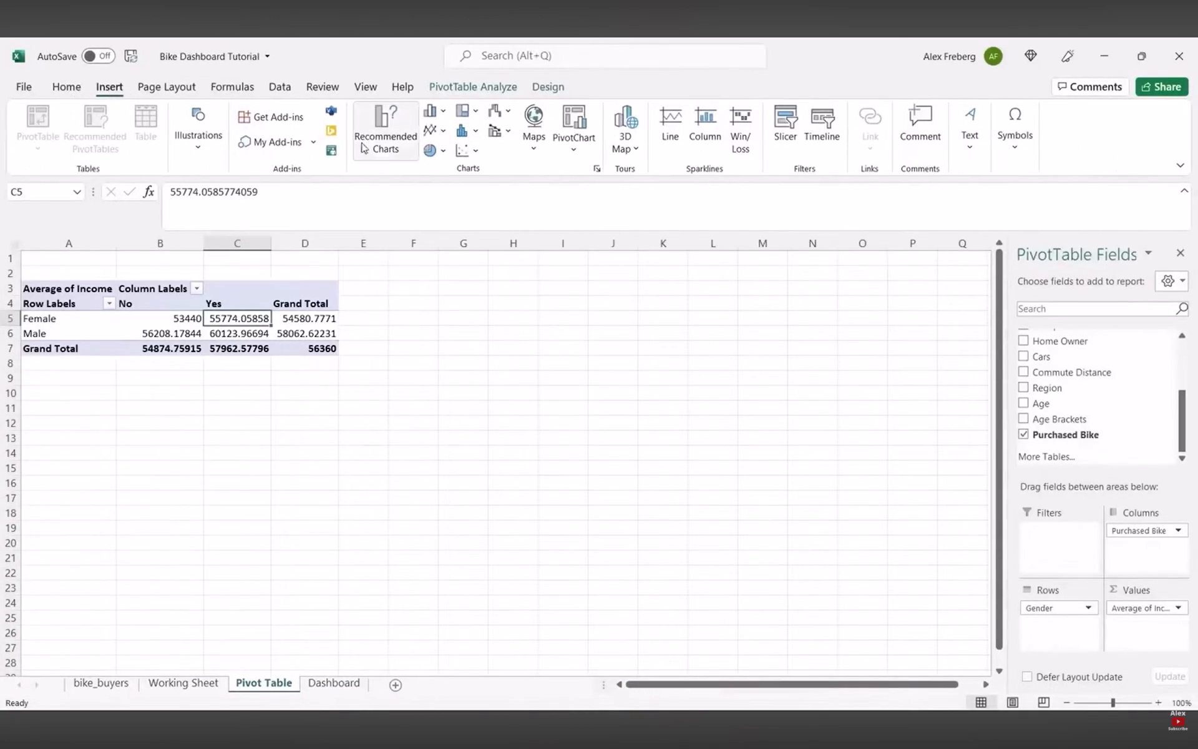
key(space)
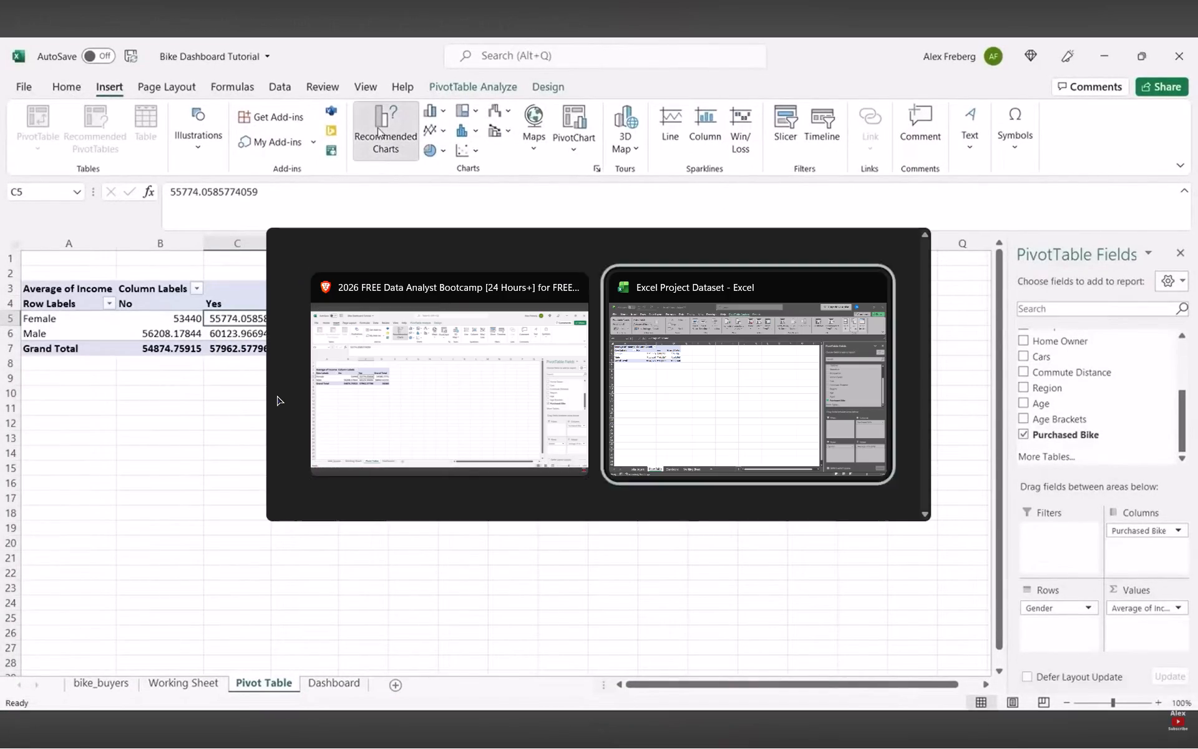
In Excel, open Recommended Charts for the pivot table and compare the previews of the column chart subtypes.
click(222, 221)
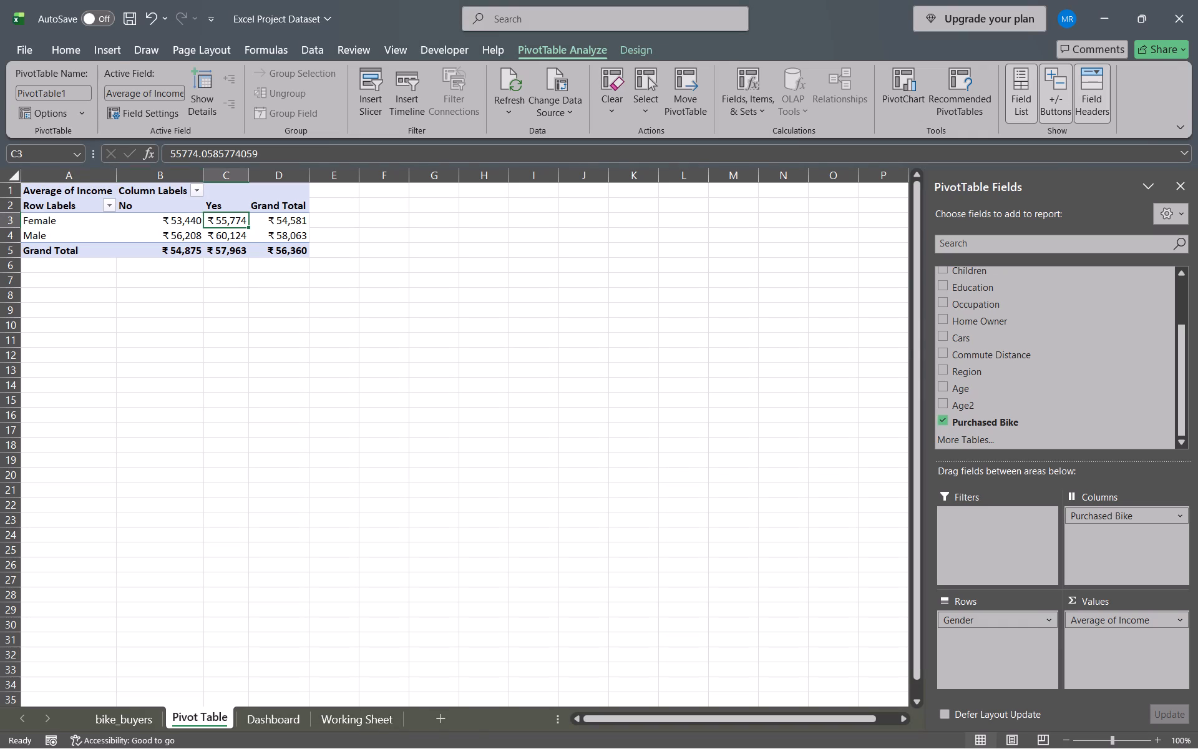
click(97, 51)
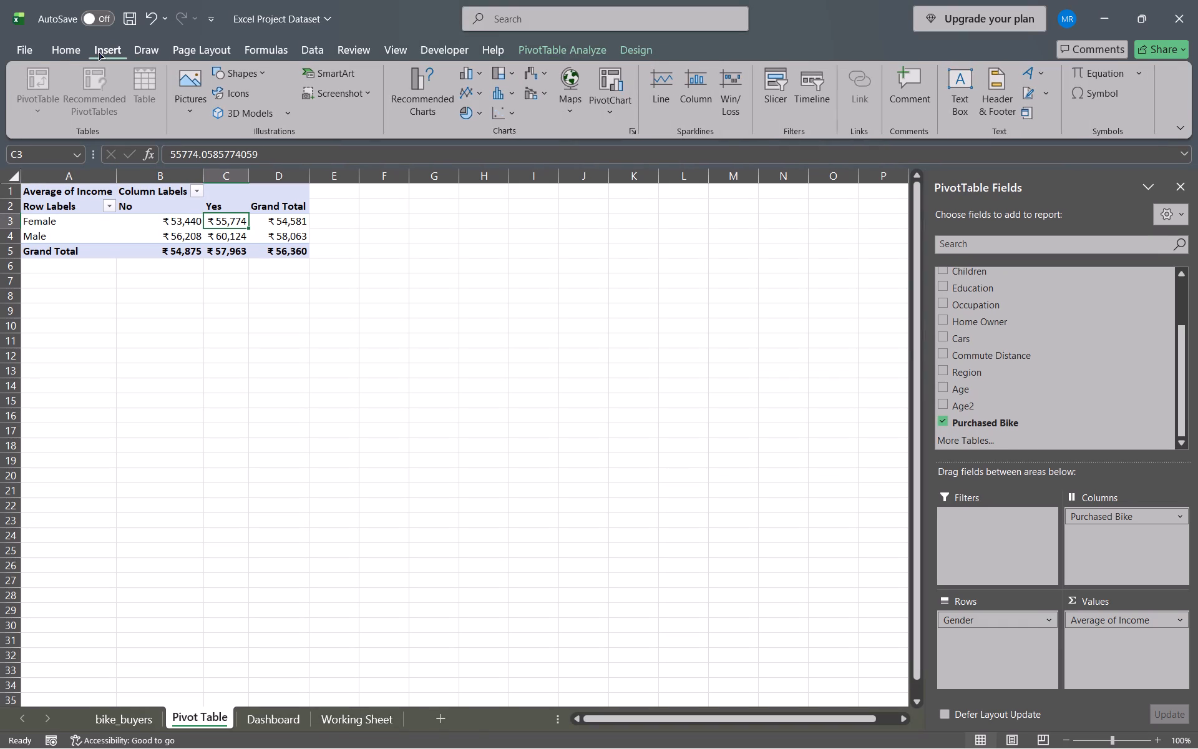
click(88, 97)
click(417, 66)
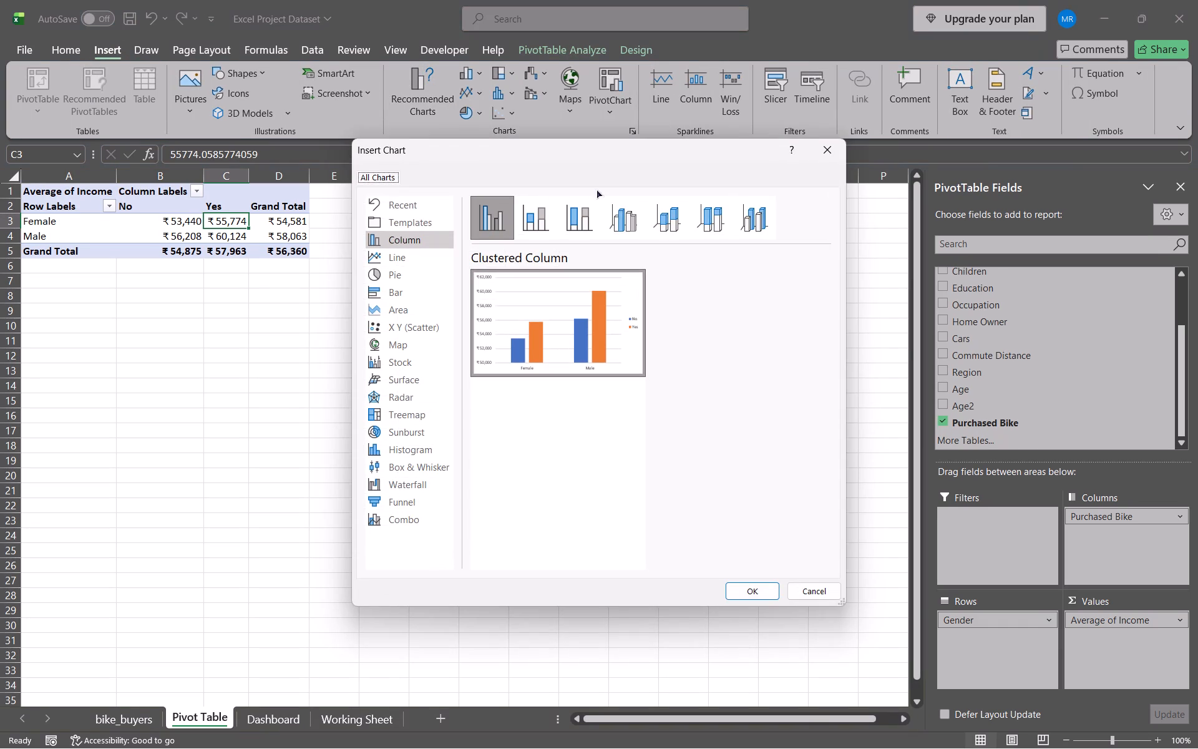
click(552, 212)
click(580, 212)
click(646, 216)
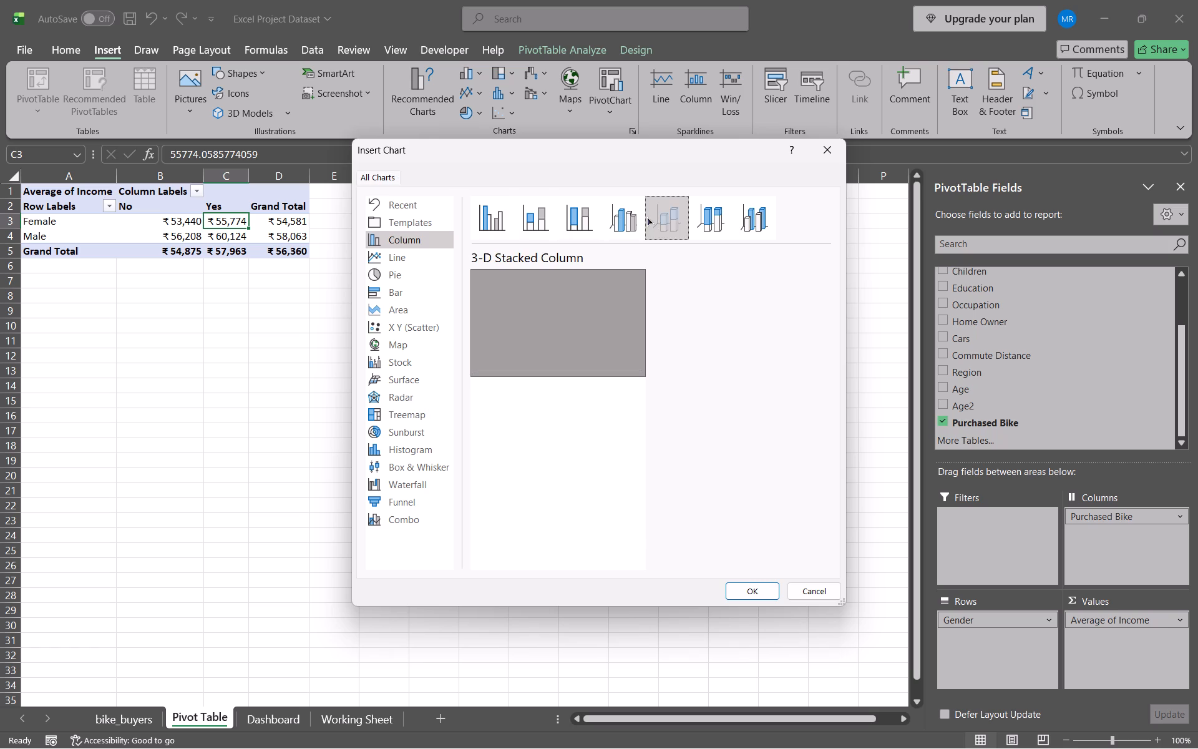
click(703, 226)
click(757, 222)
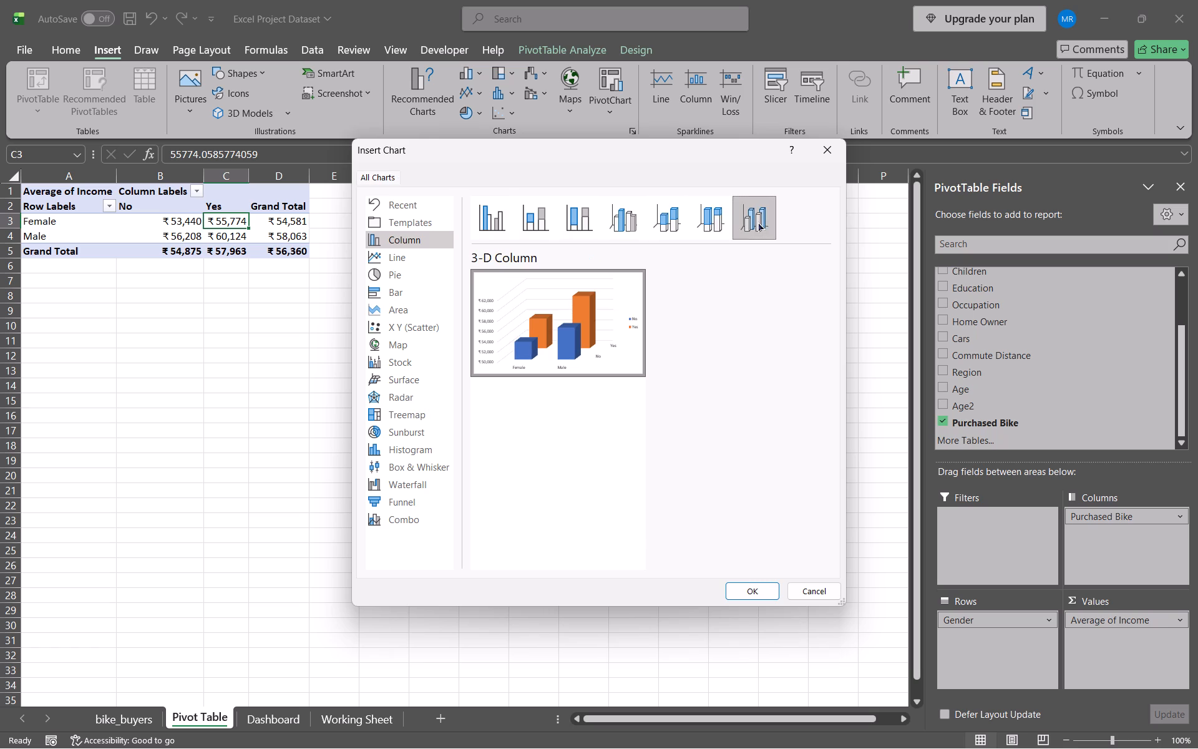
click(666, 219)
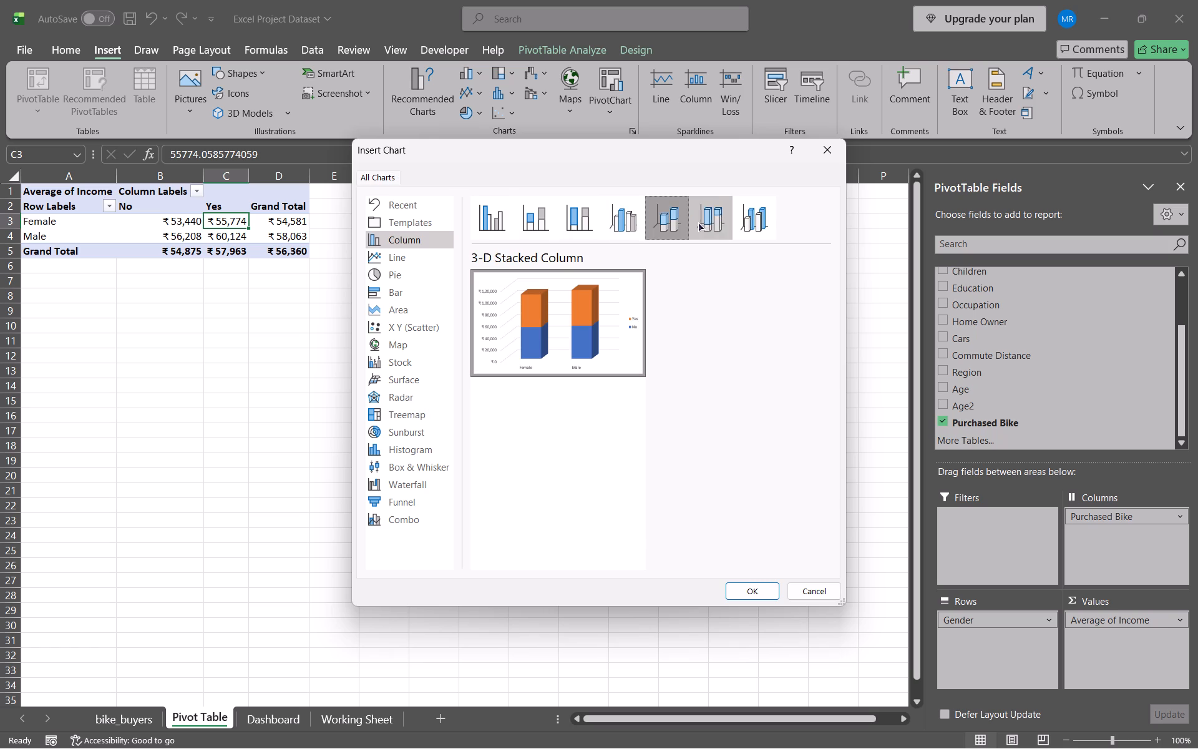
click(751, 208)
click(553, 225)
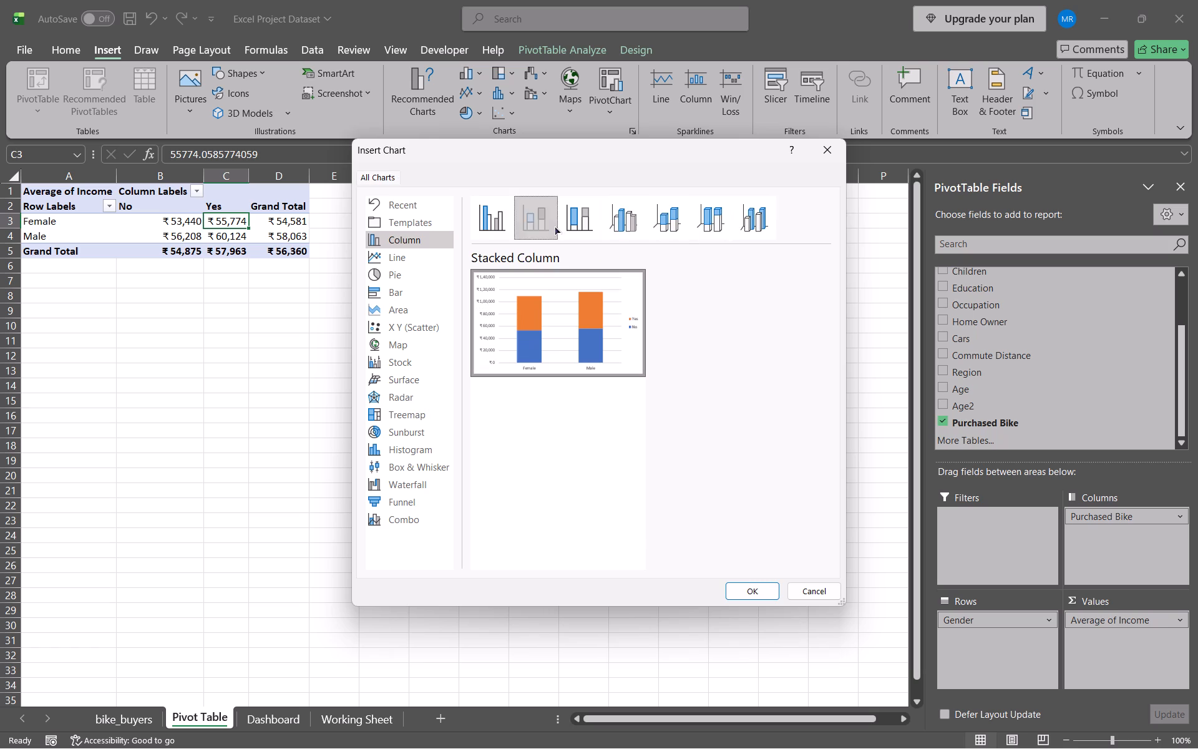
click(502, 221)
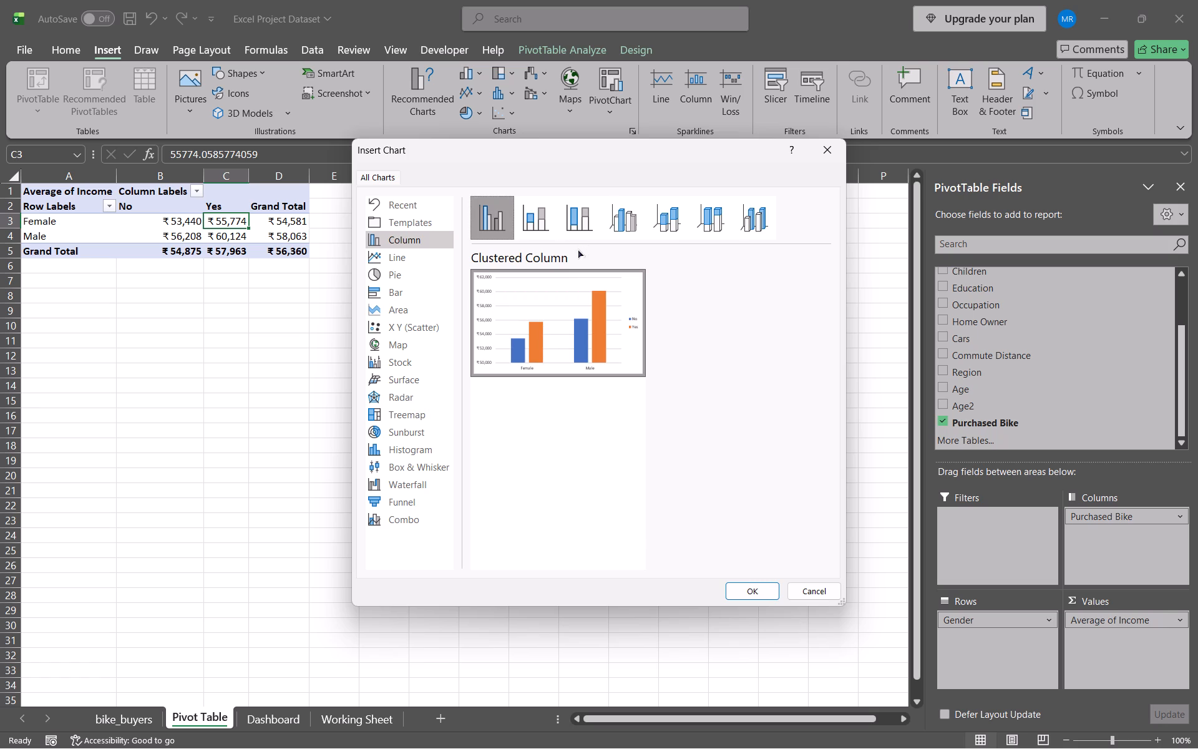
click(542, 215)
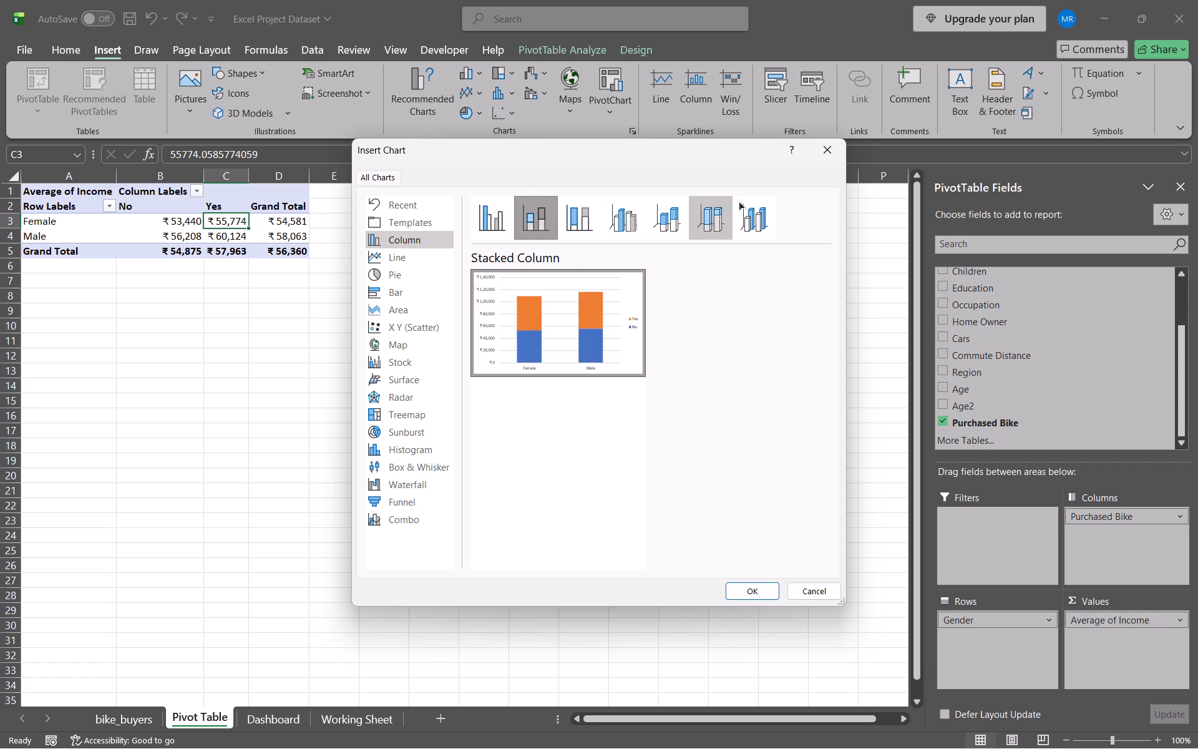
click(758, 199)
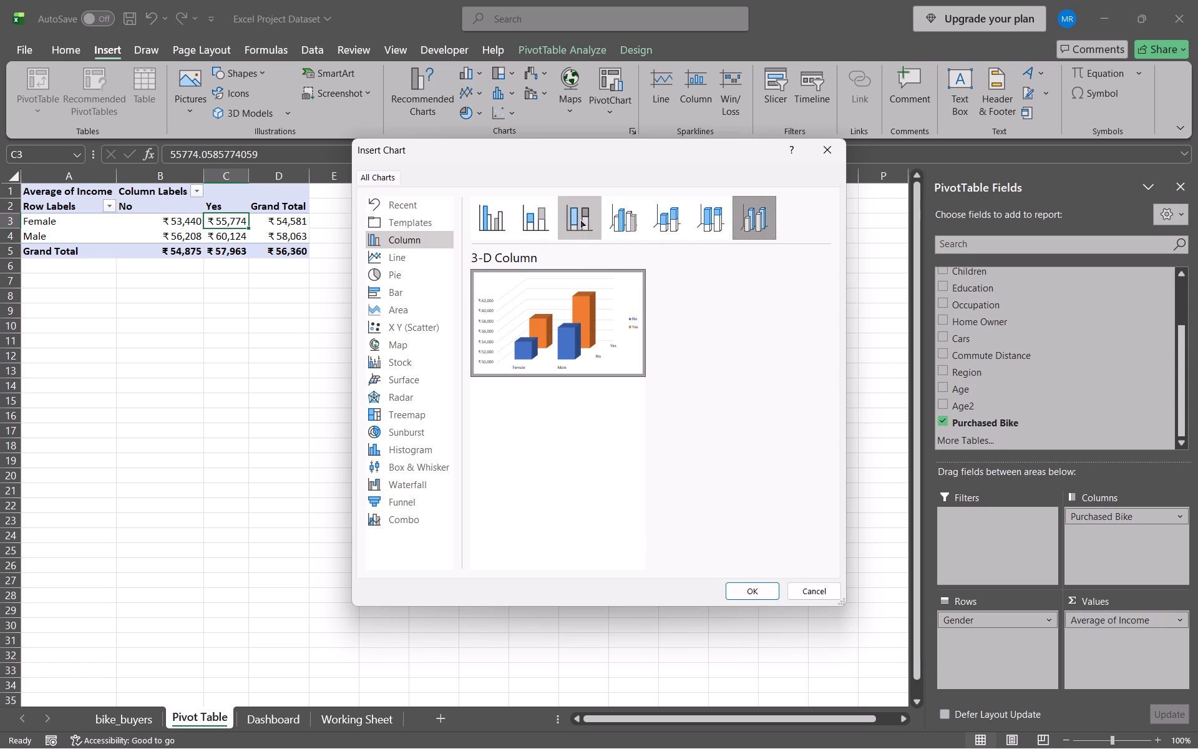
click(579, 218)
click(515, 213)
Insert a Clustered Column chart from the pivot table.
click(479, 211)
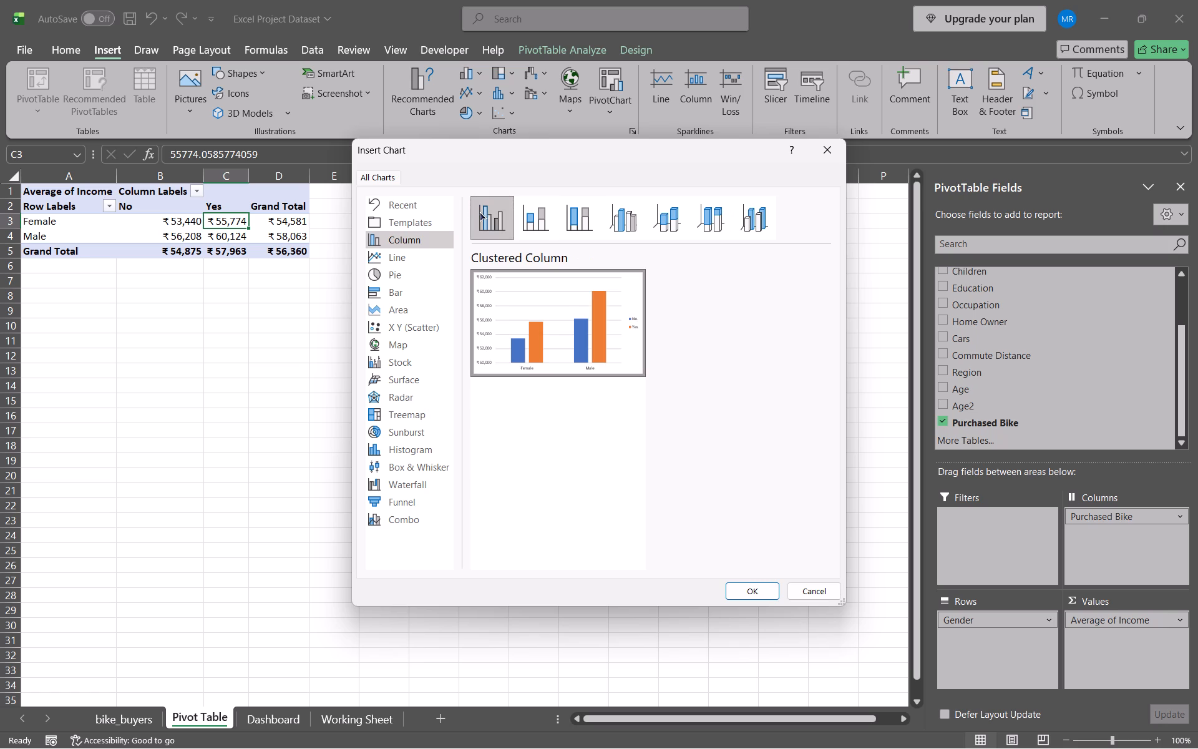
click(748, 589)
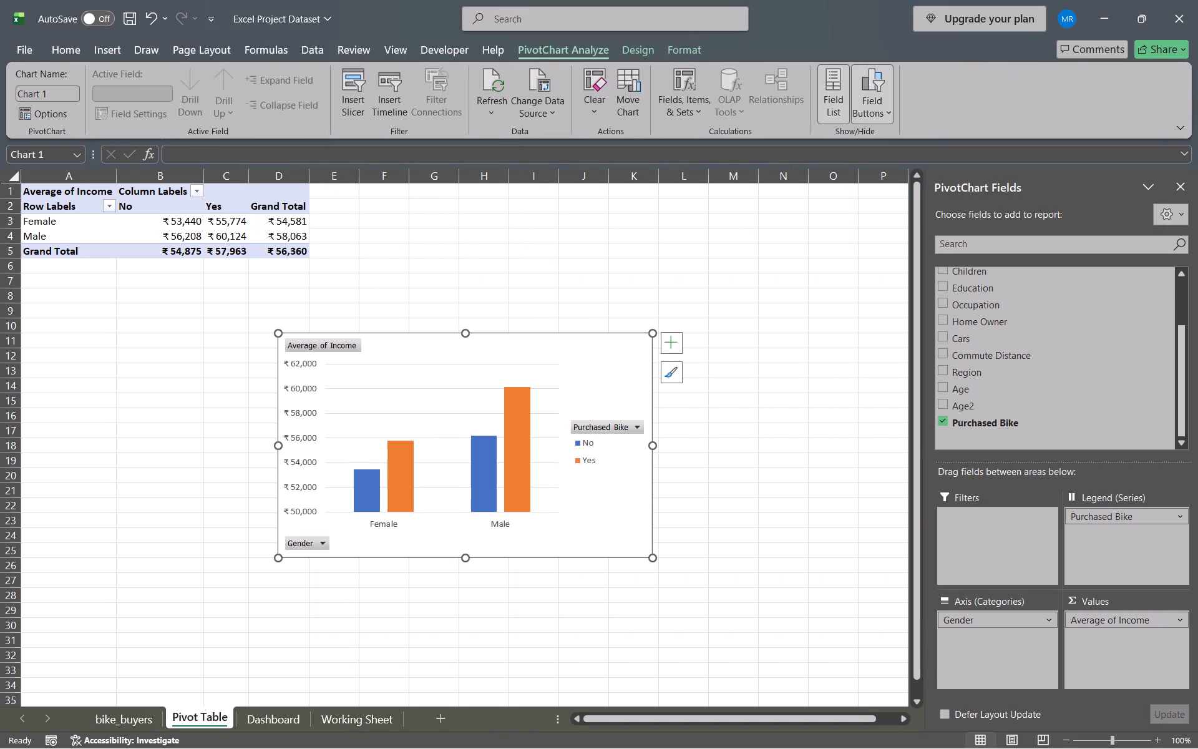
Switch to the tutorial video, watch how axis titles are added to the chart and renamed, and pause it.
key(space)
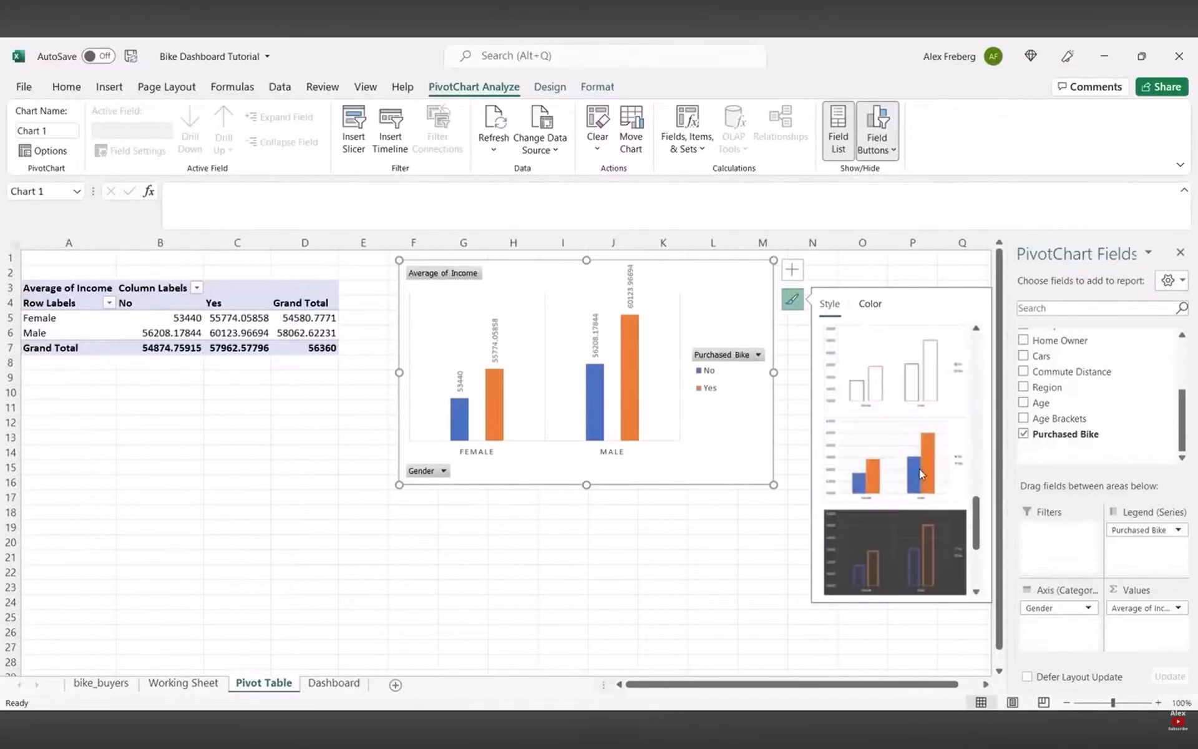
key(space)
key(space)
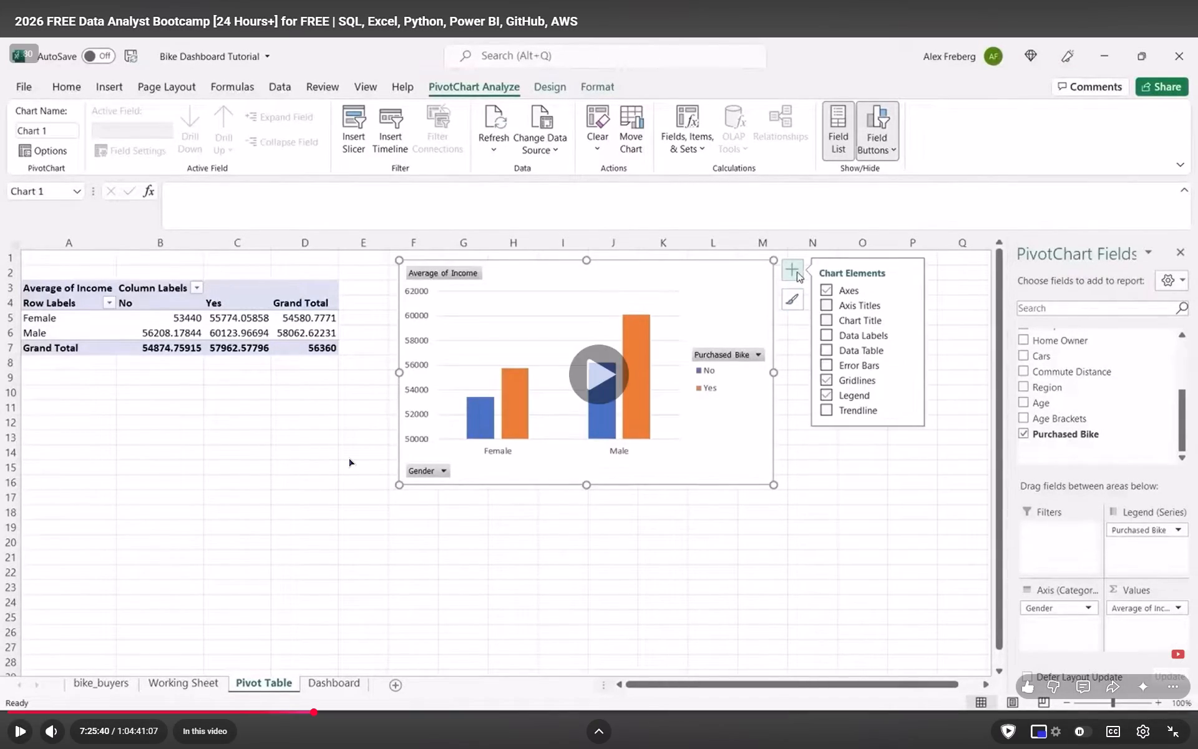
key(space)
key(space)
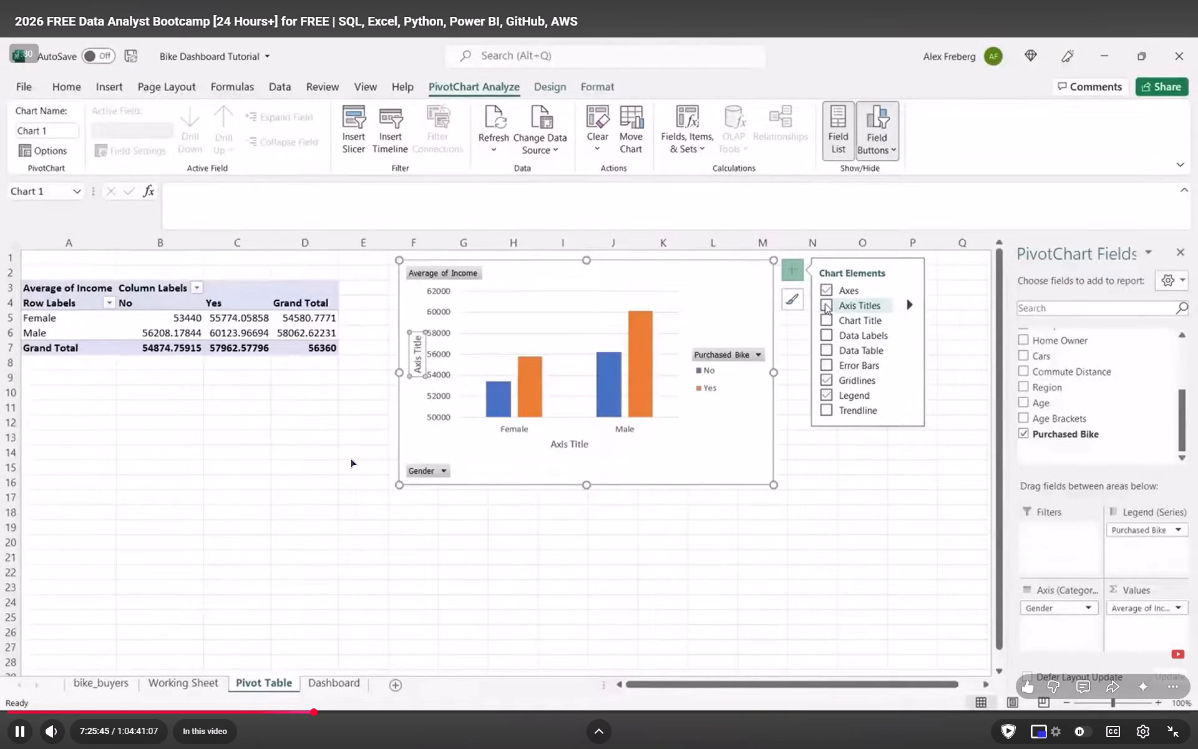
click(349, 453)
click(349, 453)
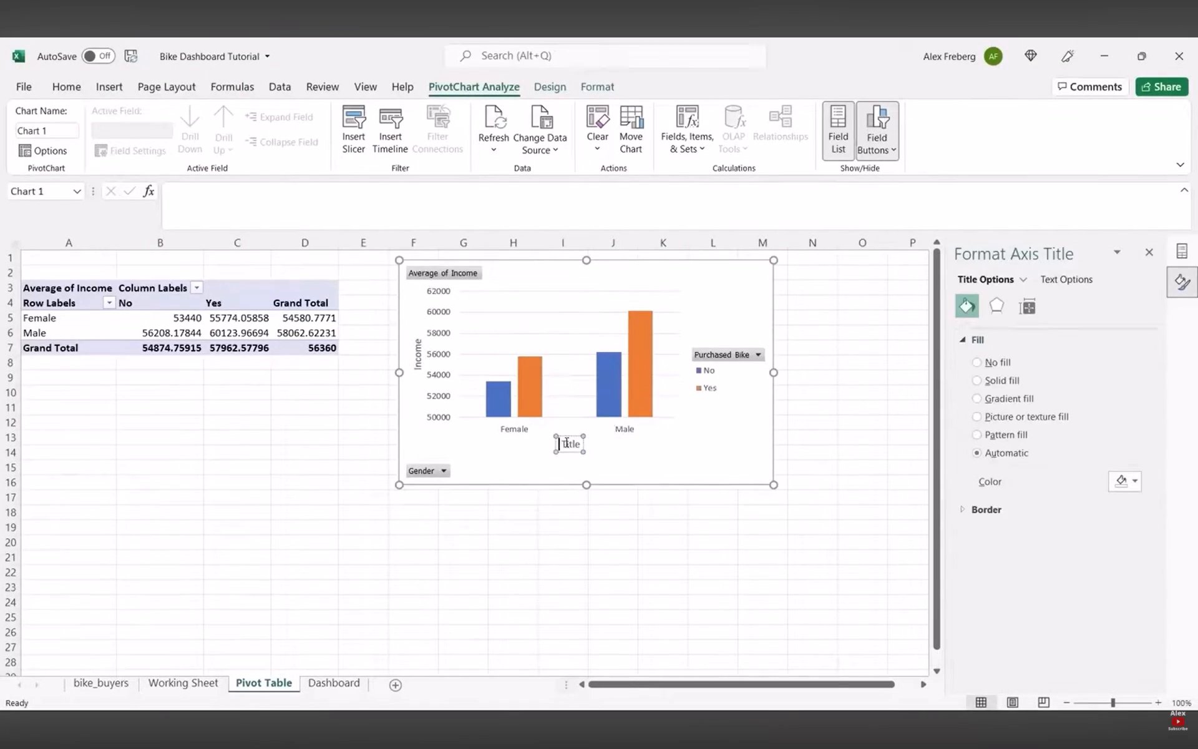
key(space)
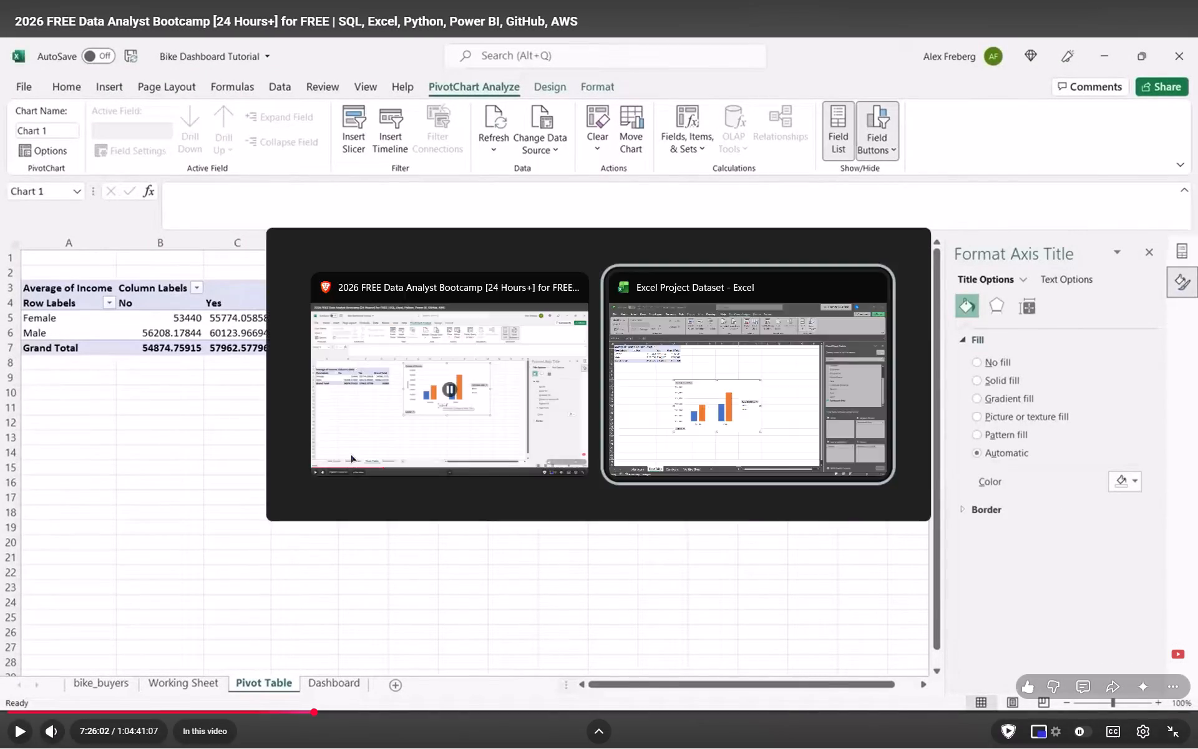
In Excel, move the whole pivot chart beside the pivot table, with its upper corner at about cell F2.
click(515, 379)
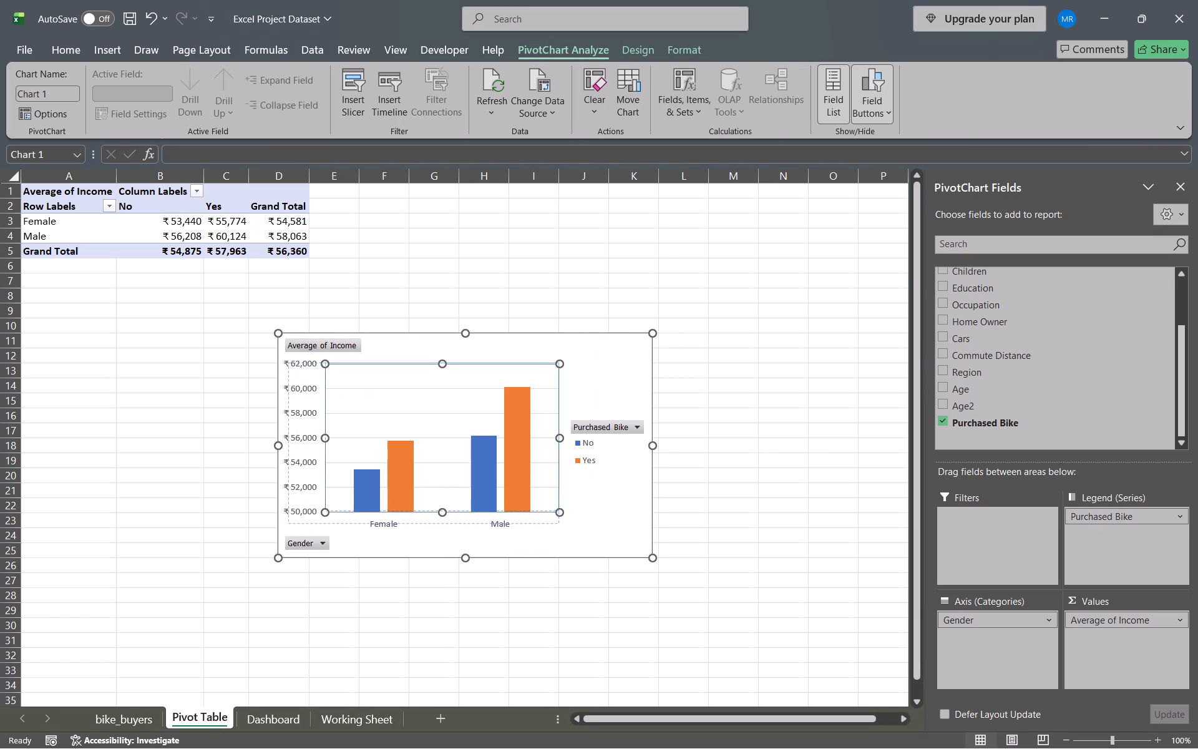
key(ctrl+z)
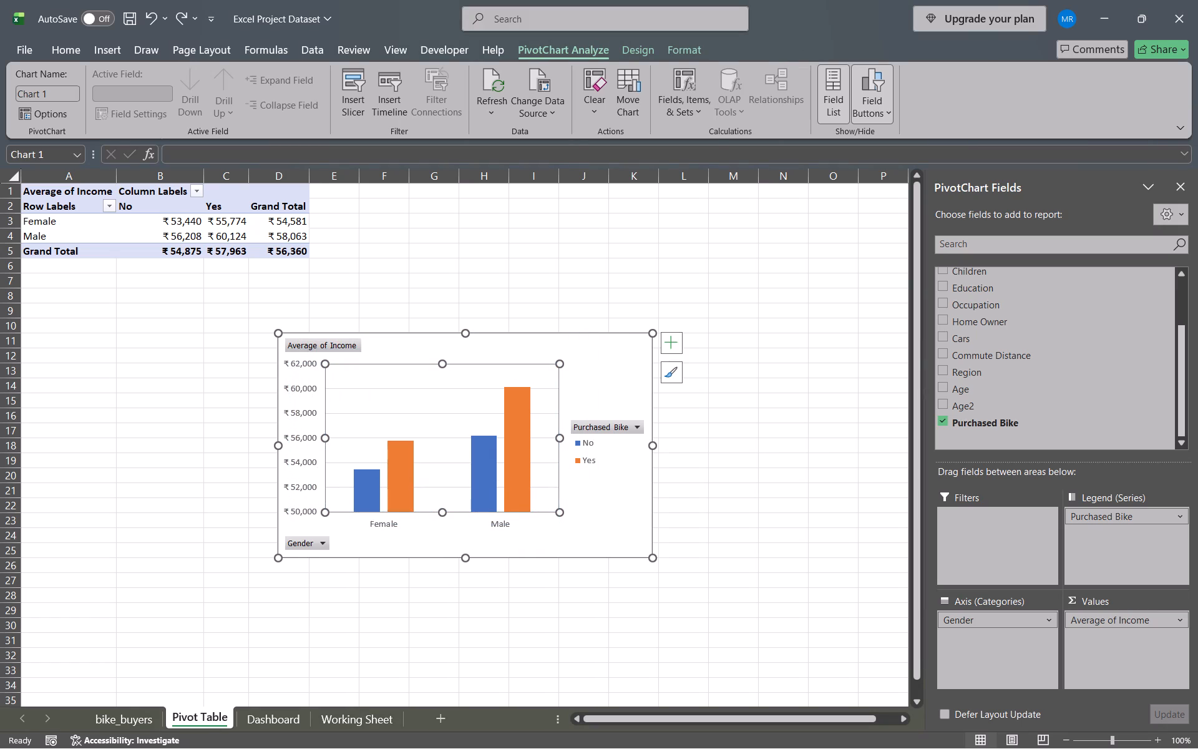
click(625, 356)
drag(625, 356, 680, 220)
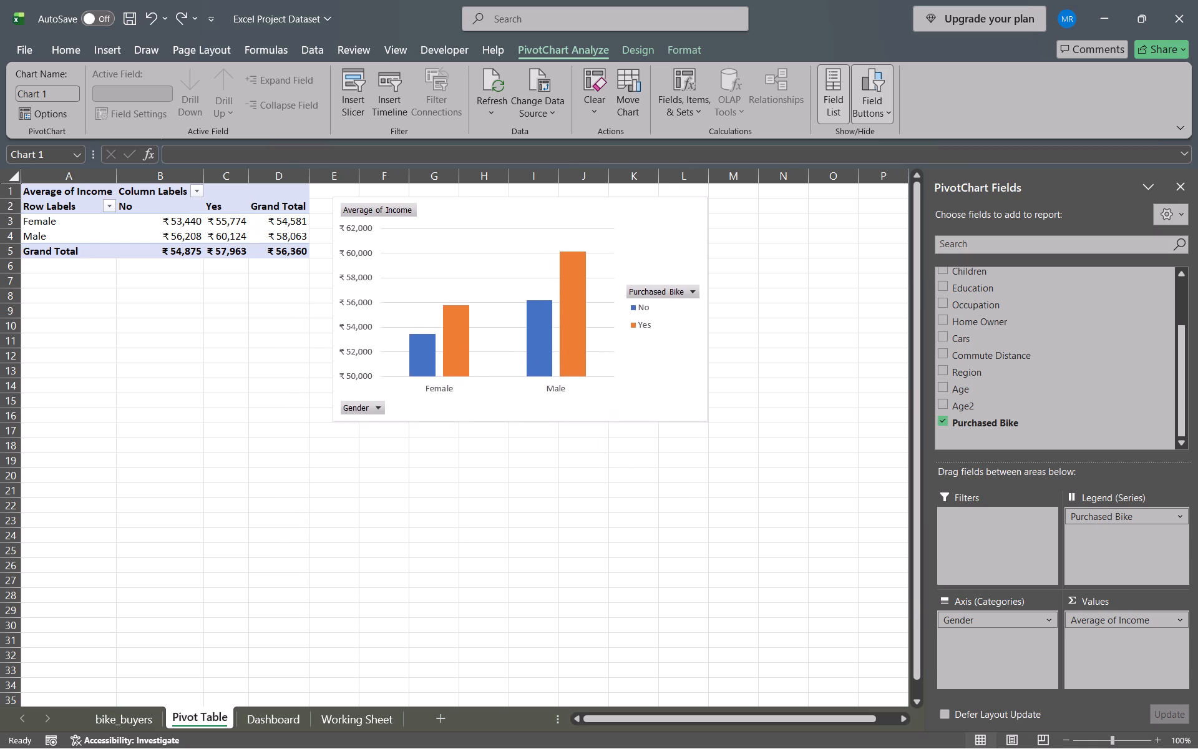
drag(680, 220, 710, 218)
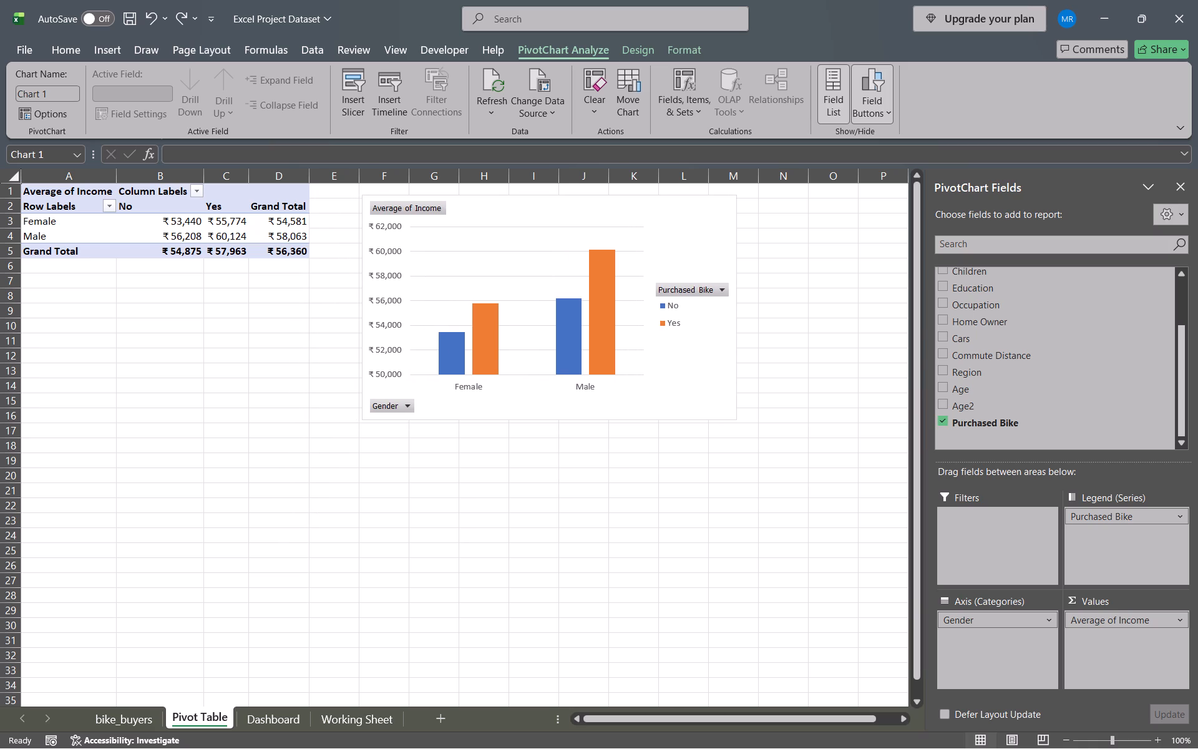
drag(710, 218, 708, 222)
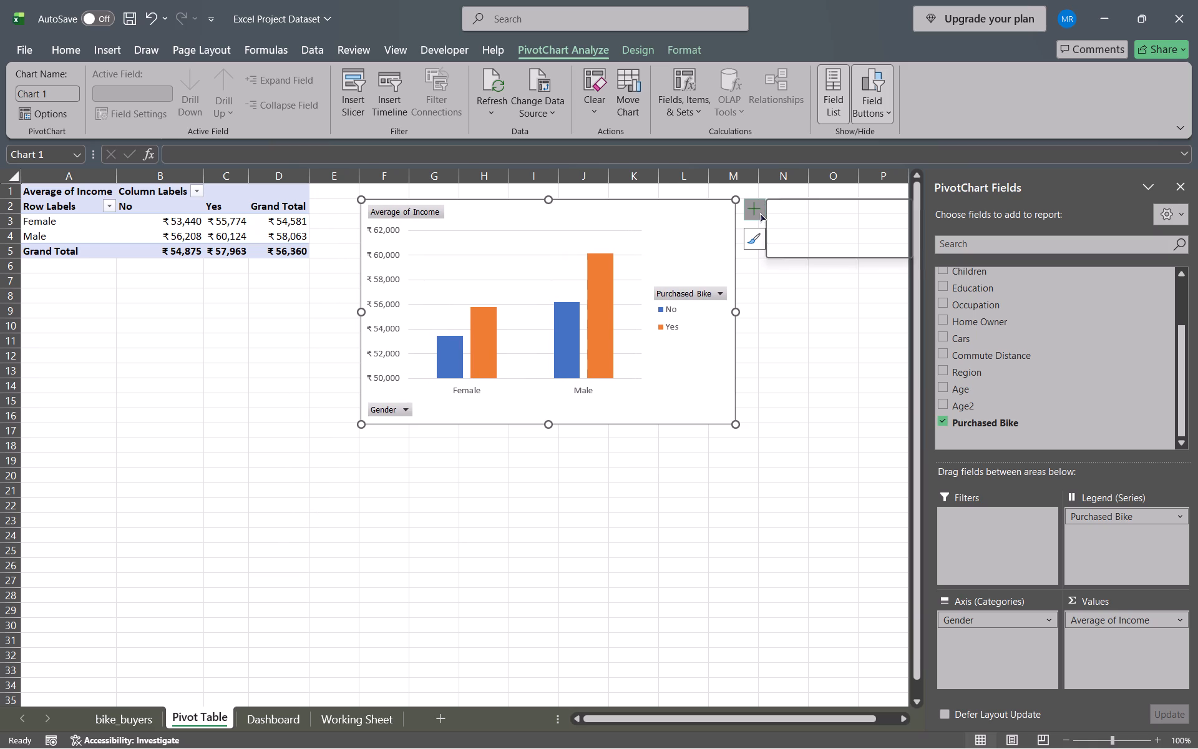
Add axis titles to the pivot chart.
click(759, 212)
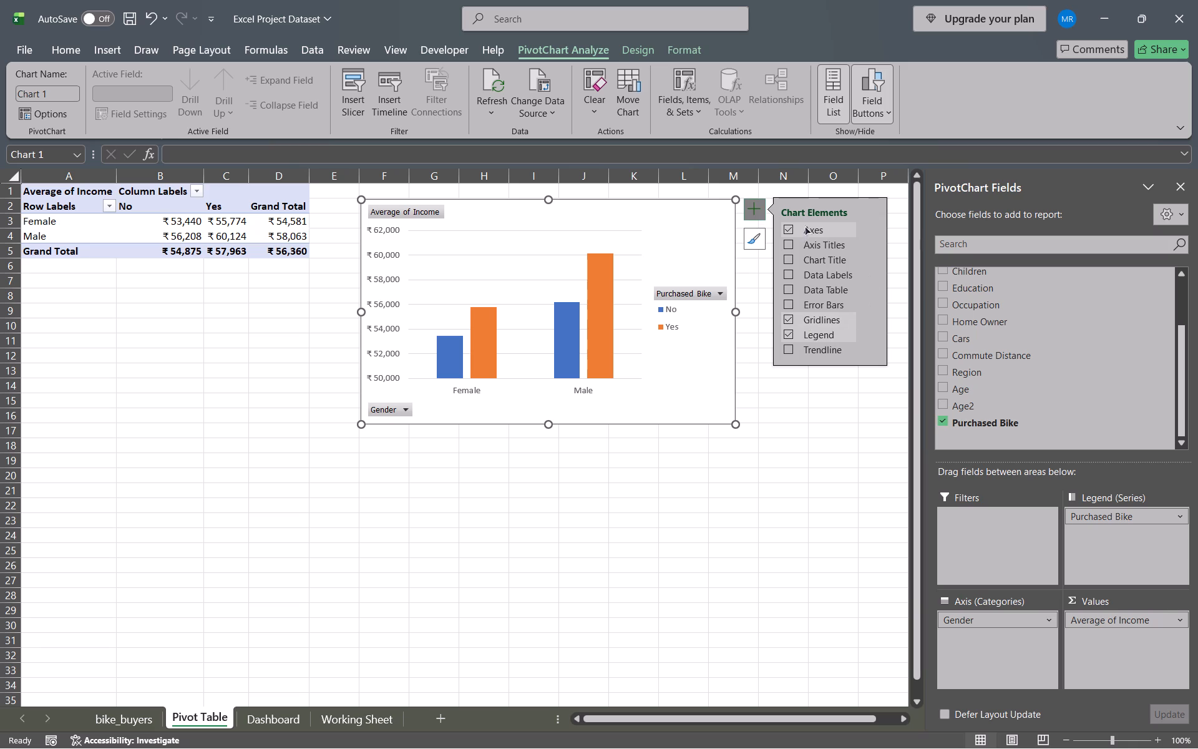
click(869, 229)
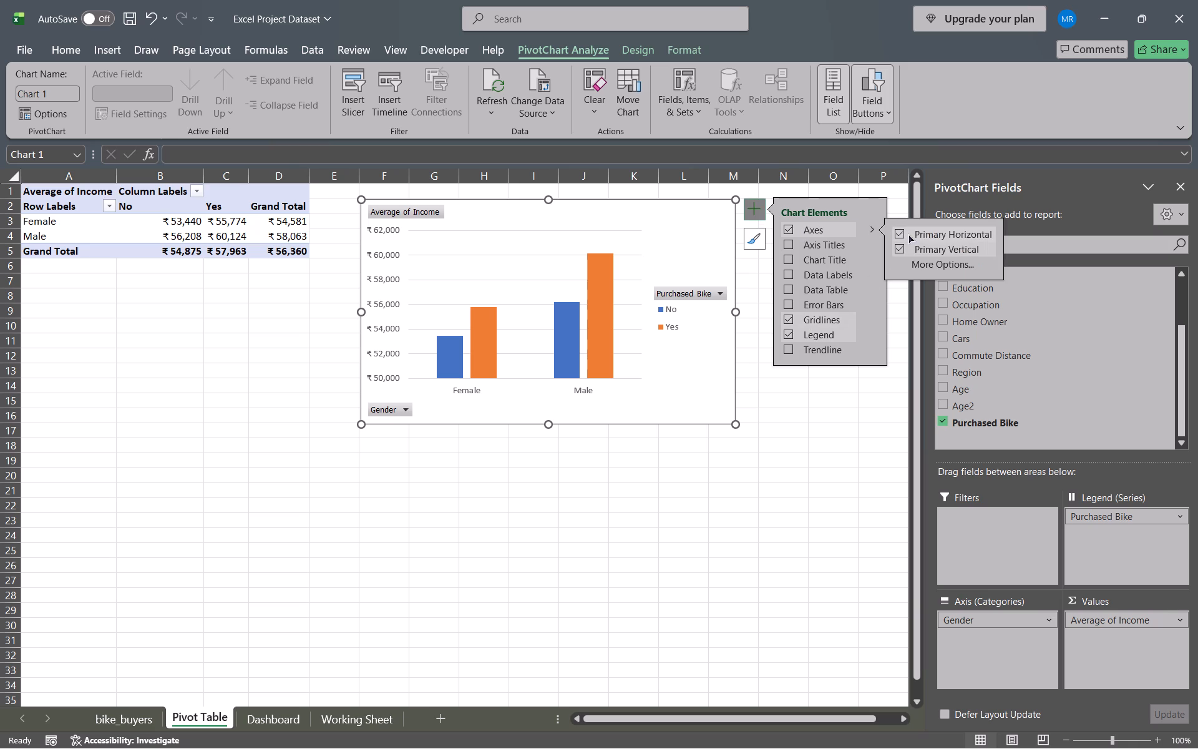
click(819, 245)
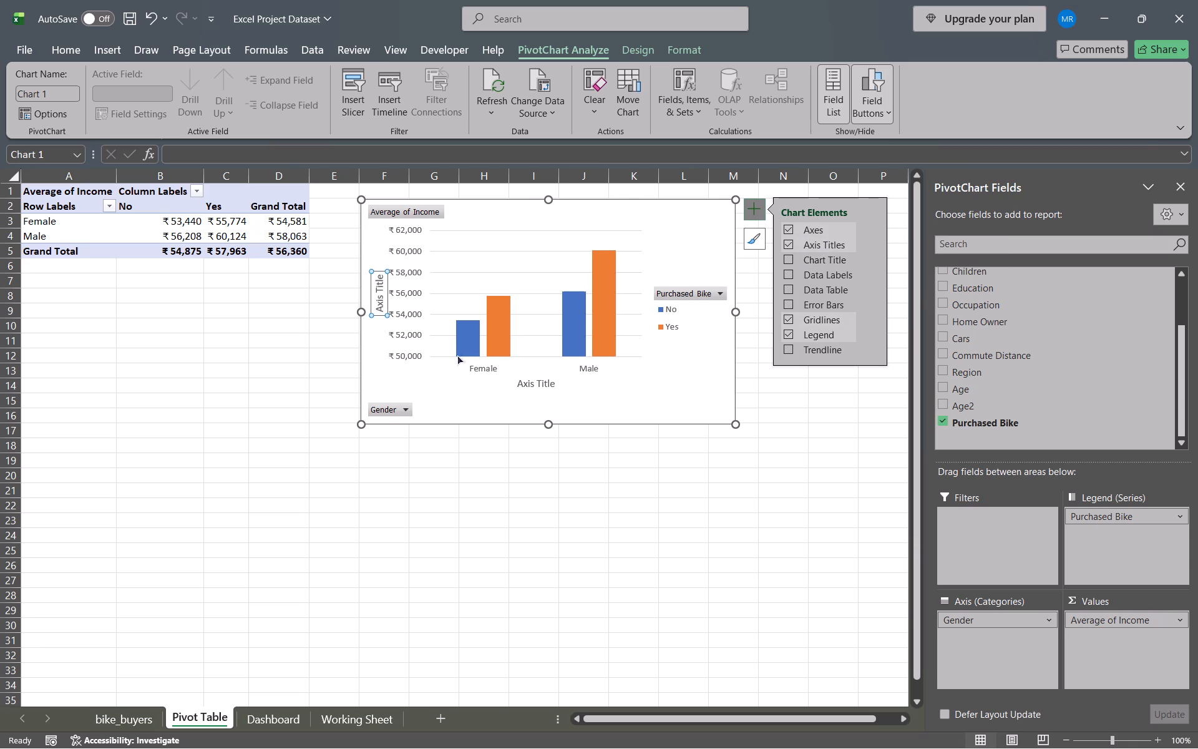
Replace the chart's vertical axis title text with "Income".
double_click(381, 298)
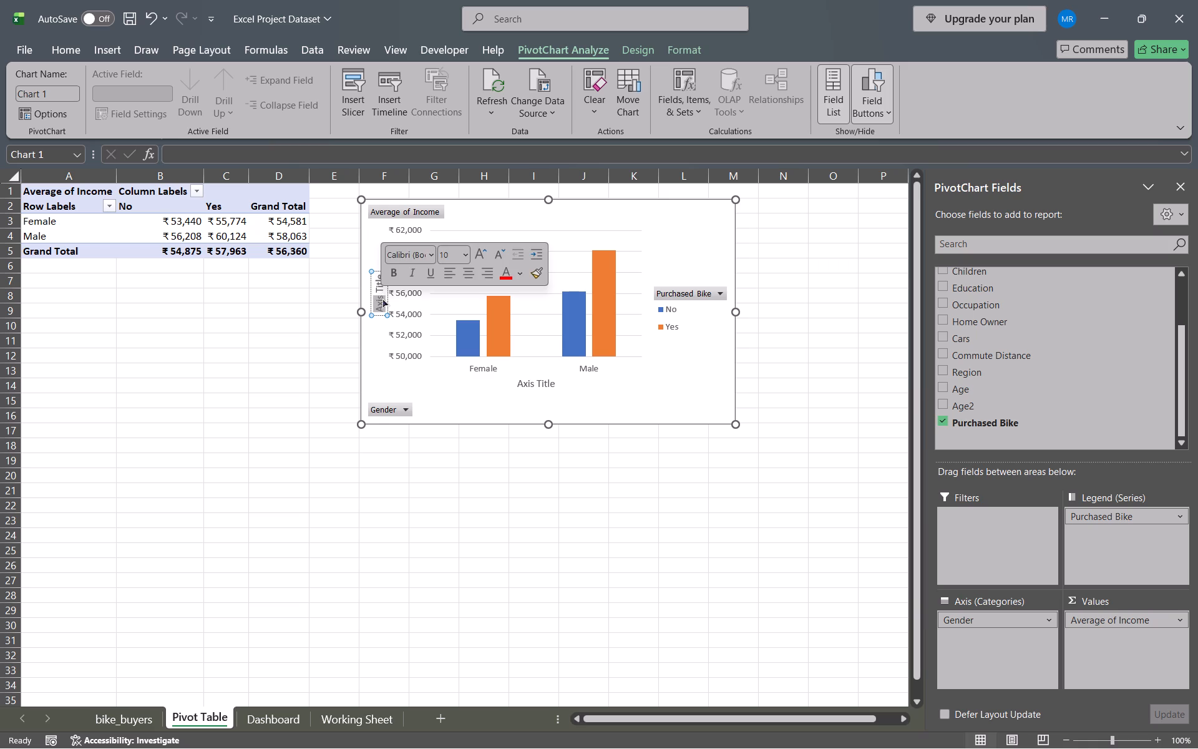
key(ctrl+BackSpace)
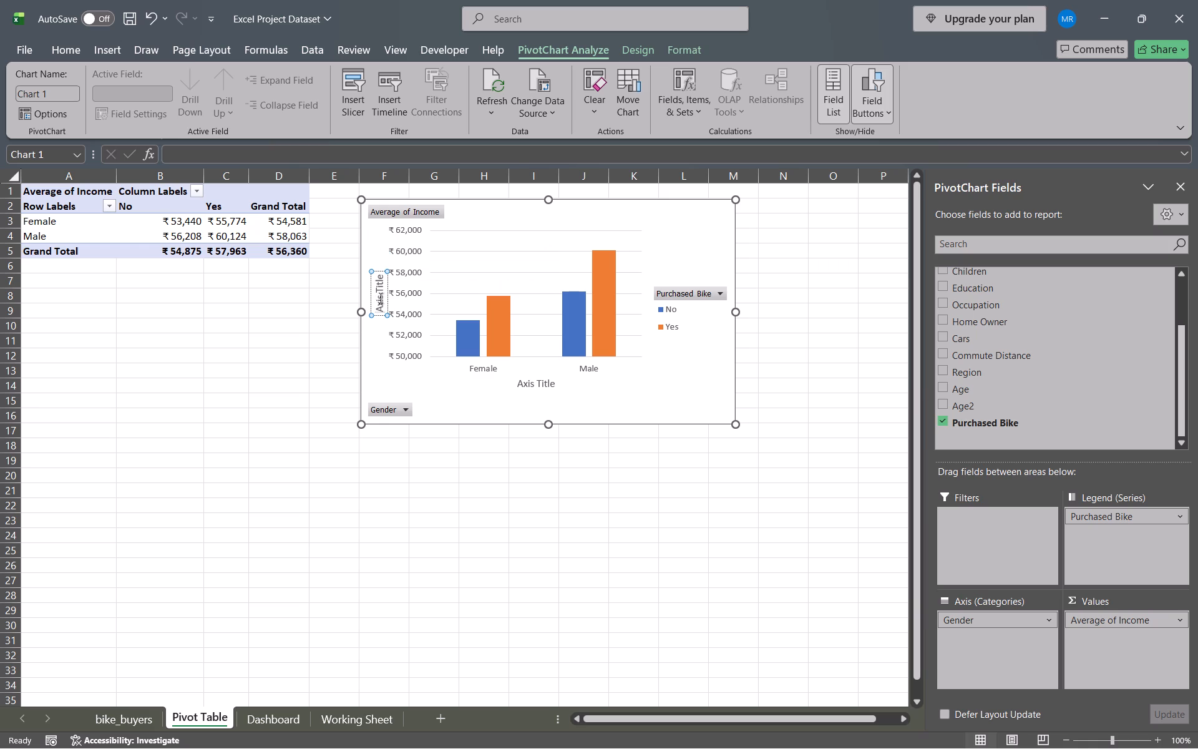
key(Delete)
key(Delete)
key(Delete)
key(Delete)
key(Delete)
key(Delete)
key(Delete)
key(Delete)
key(Delete)
key(Delete)
text(Income)
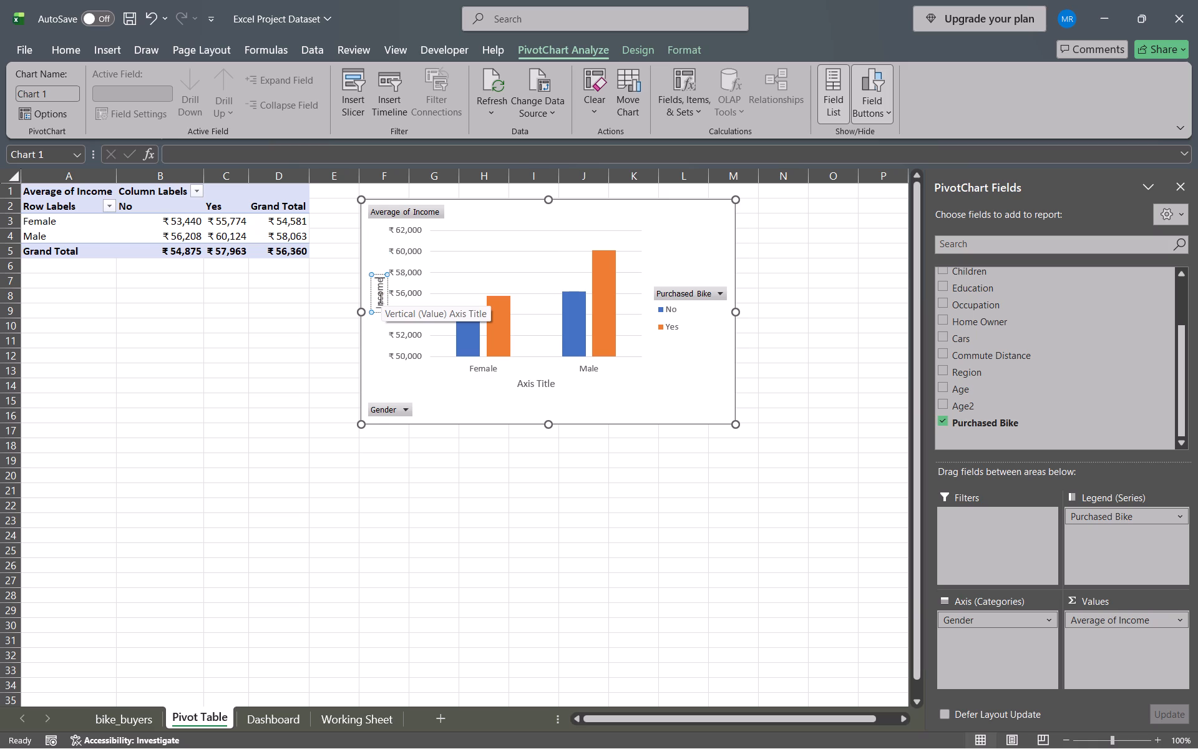
Replace the chart's horizontal axis title text with "Gender" and deselect the chart.
click(538, 384)
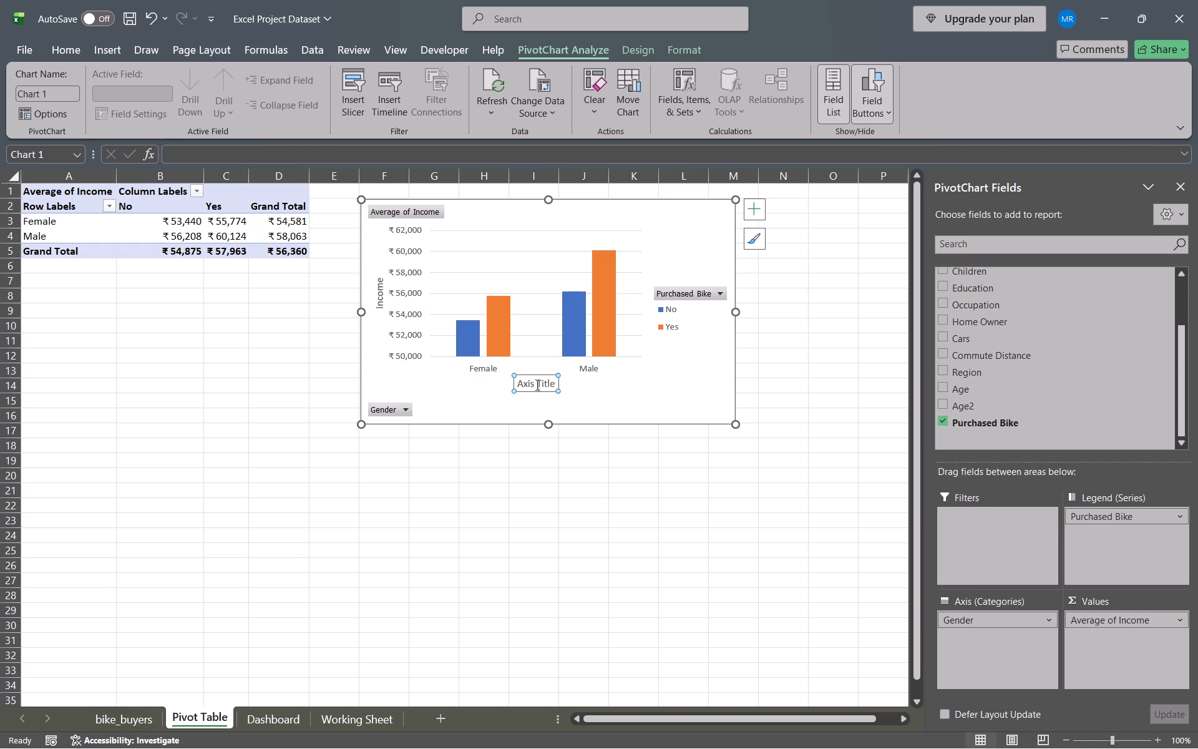
key(BackSpace)
key(ctrl+z)
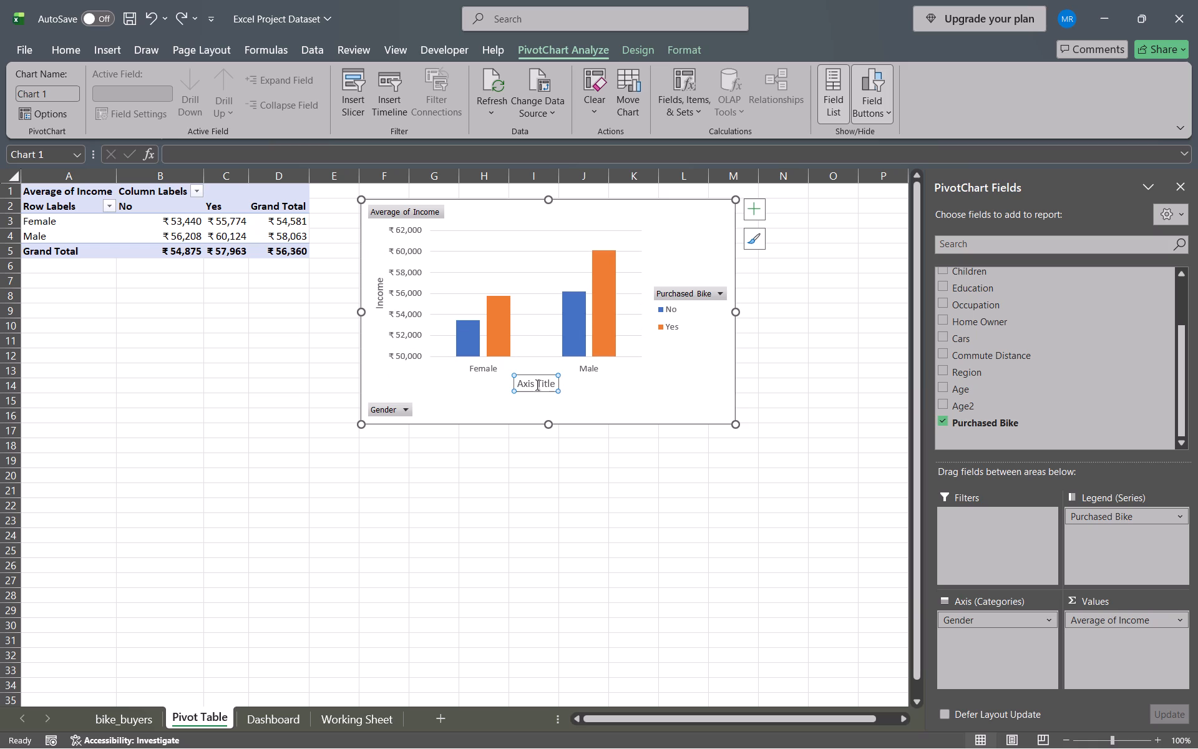
double_click(538, 384)
key(BackSpace)
key(BackSpace)
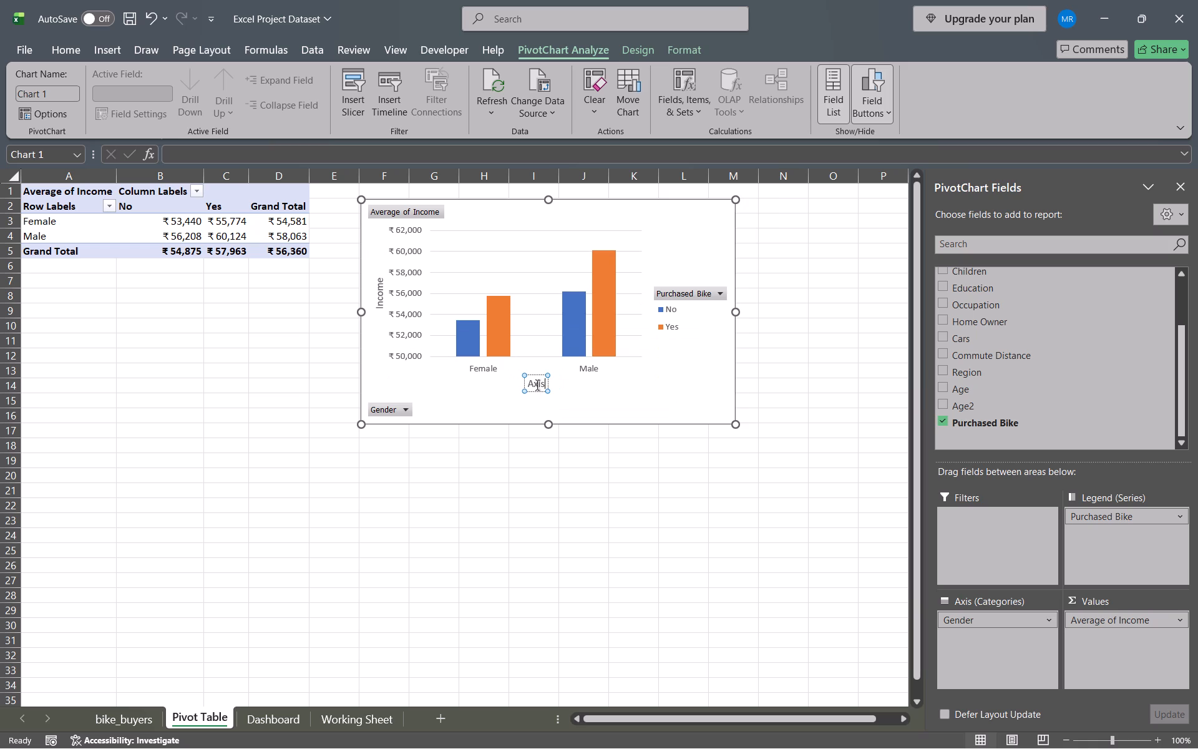
key(BackSpace)
key(BackSpace)
key(BackSpace)
key(BackSpace)
text(Gender)
key(Return)
key(Escape)
key(BackSpace)
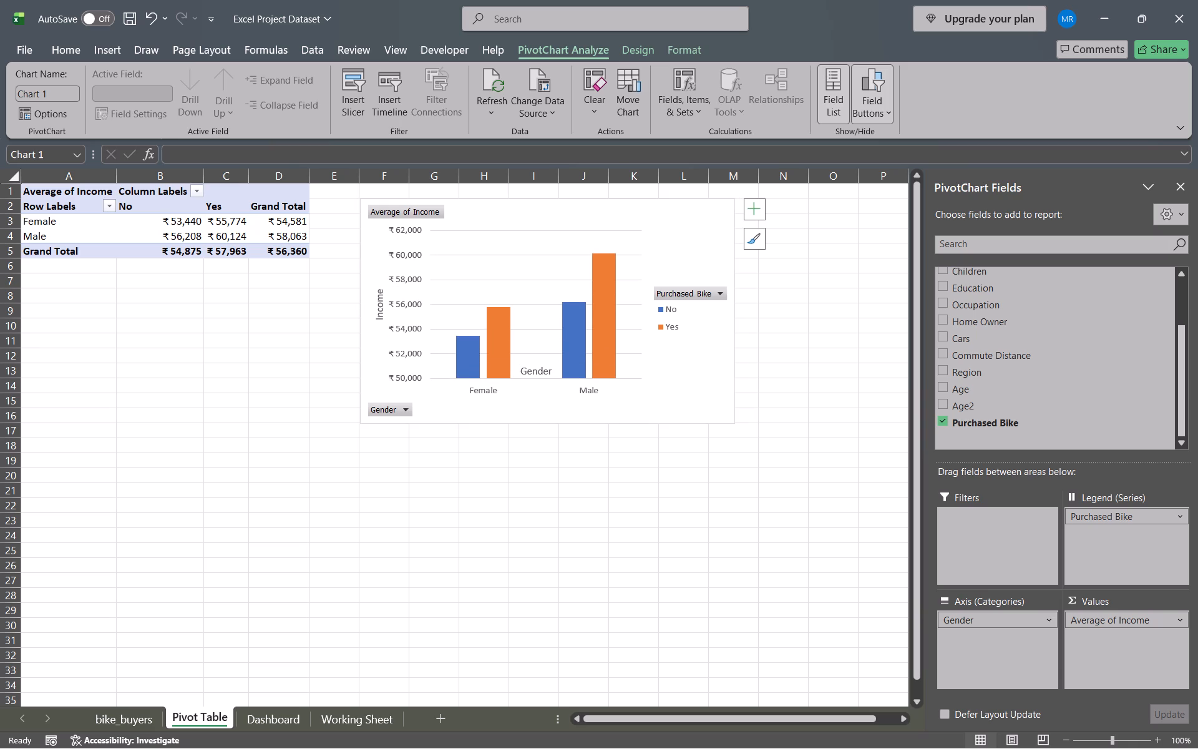
key(ctrl+z)
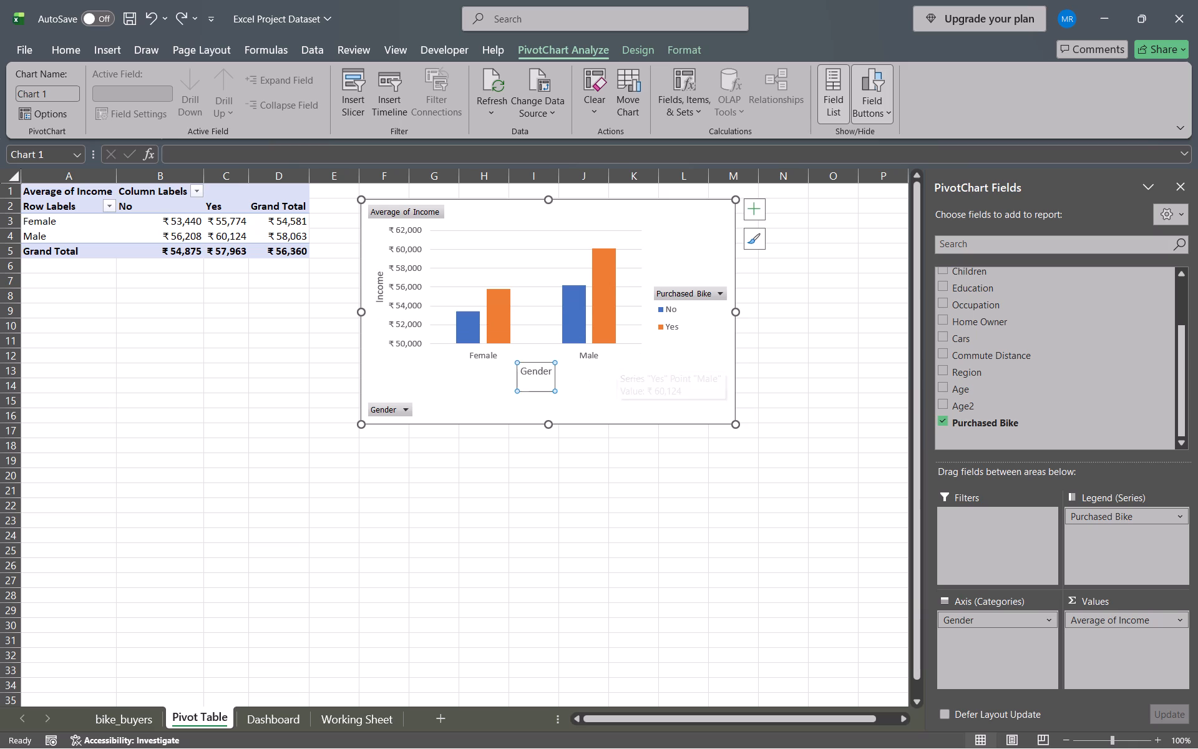
click(543, 383)
key(Escape)
click(334, 381)
key(Escape)
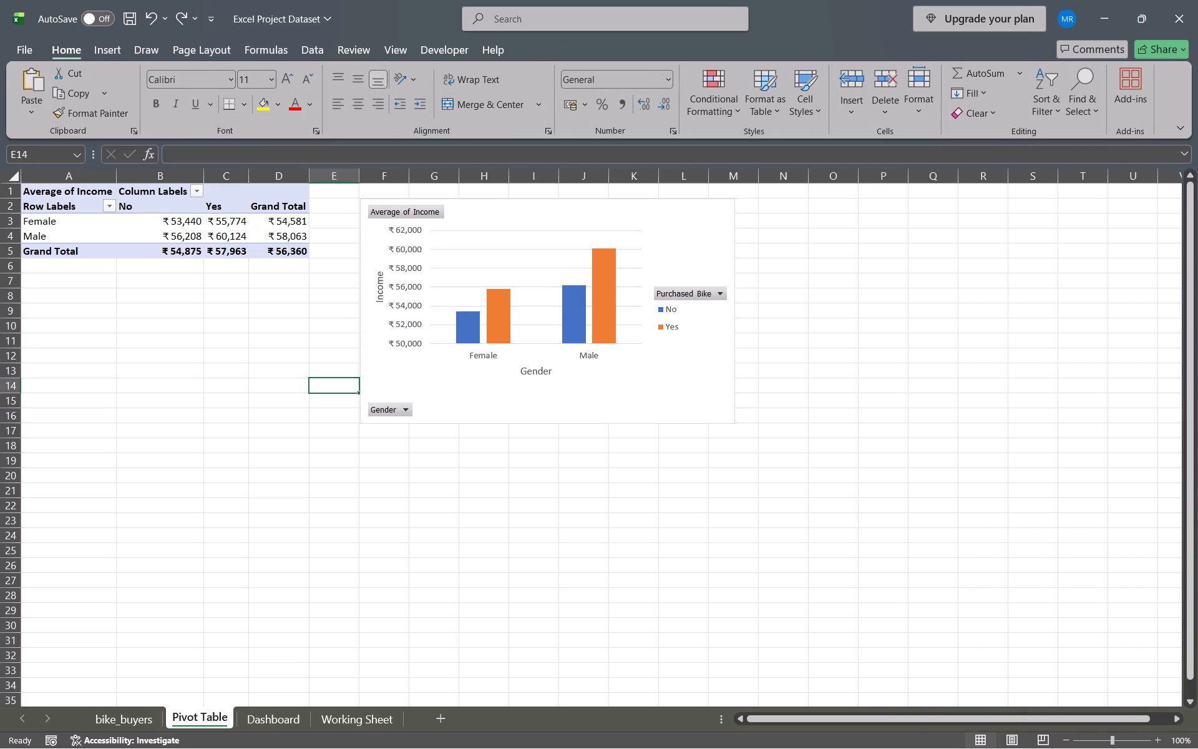
click(273, 386)
Switch to the tutorial video, watch how the chart title is added and worded, and pause it.
key(alt+Tab)
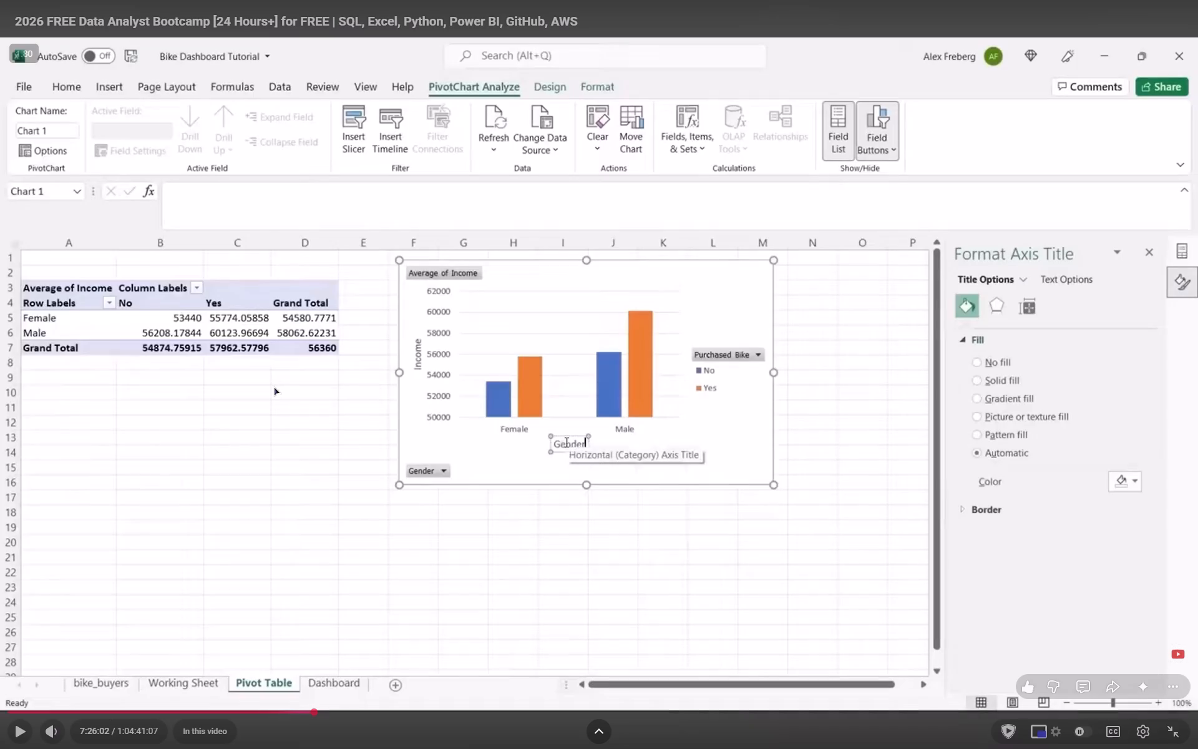
key(space)
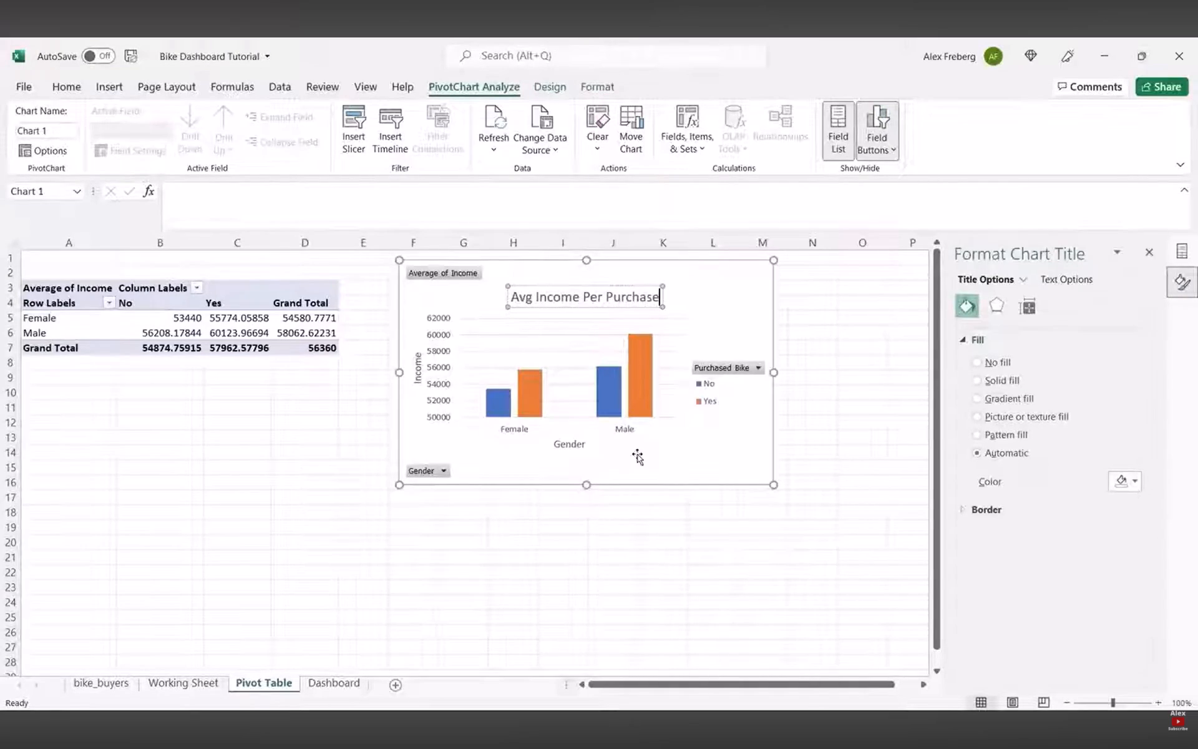
key(space)
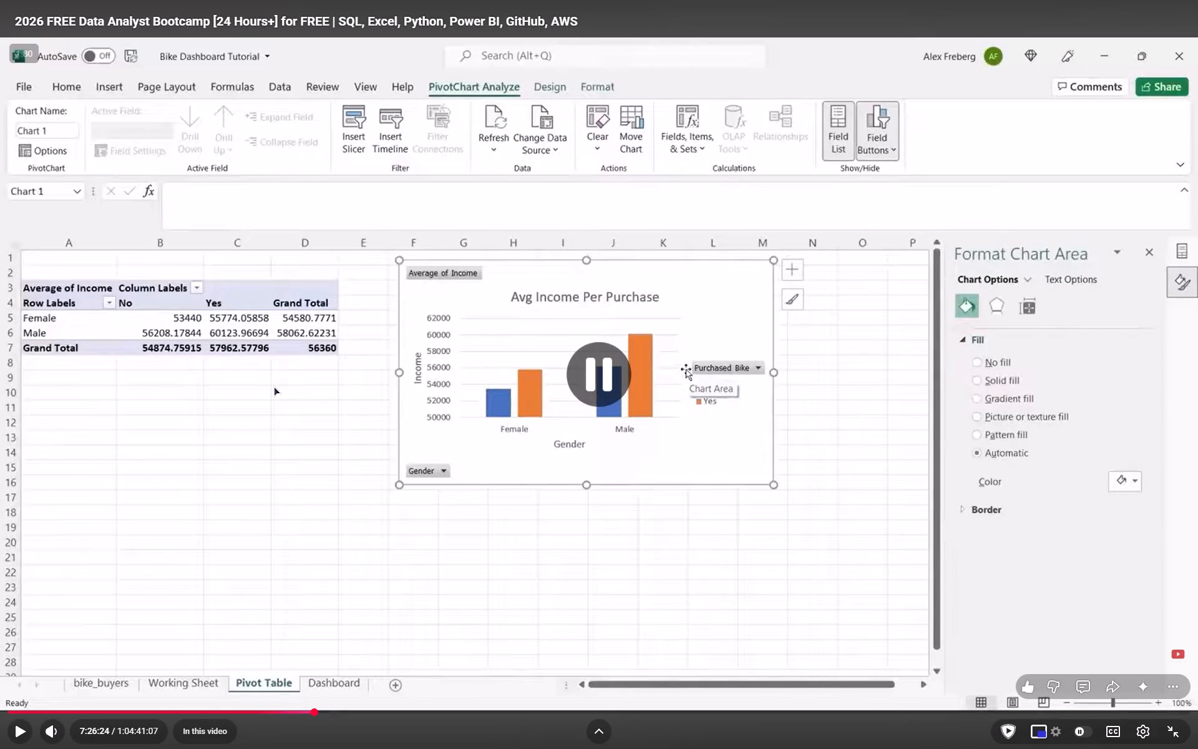
In Excel, add a chart title to the pivot chart.
click(700, 220)
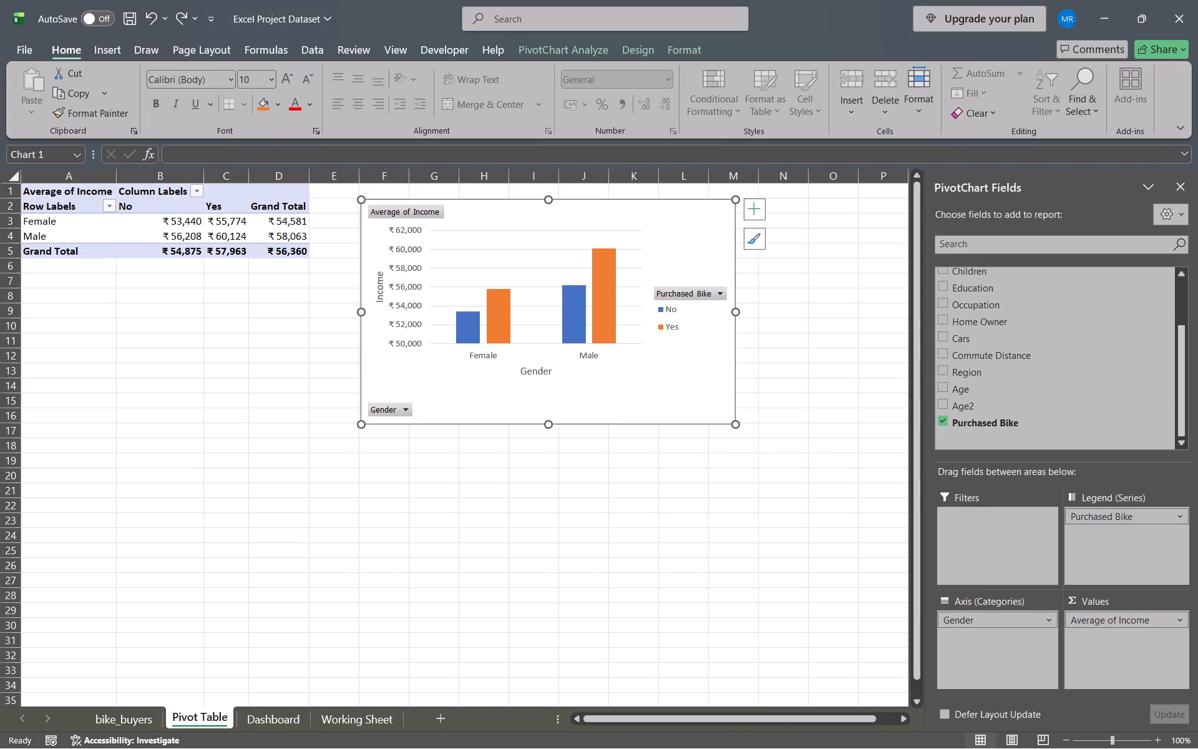
click(754, 212)
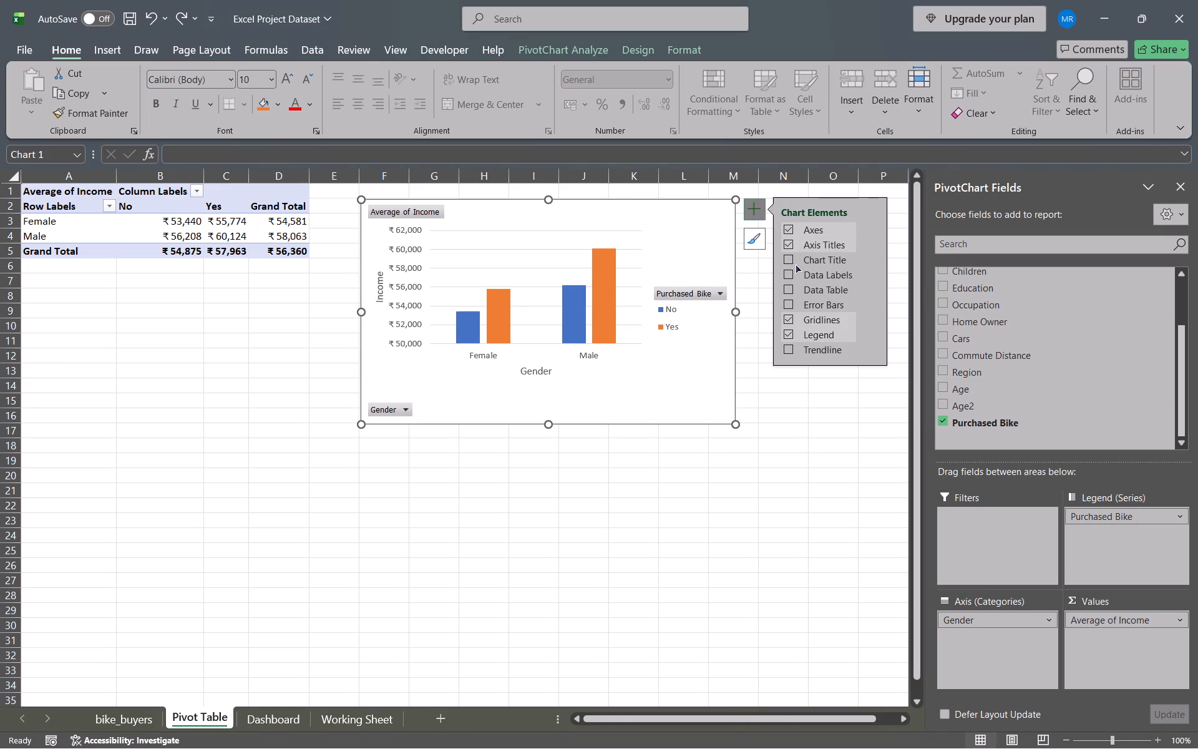
click(786, 259)
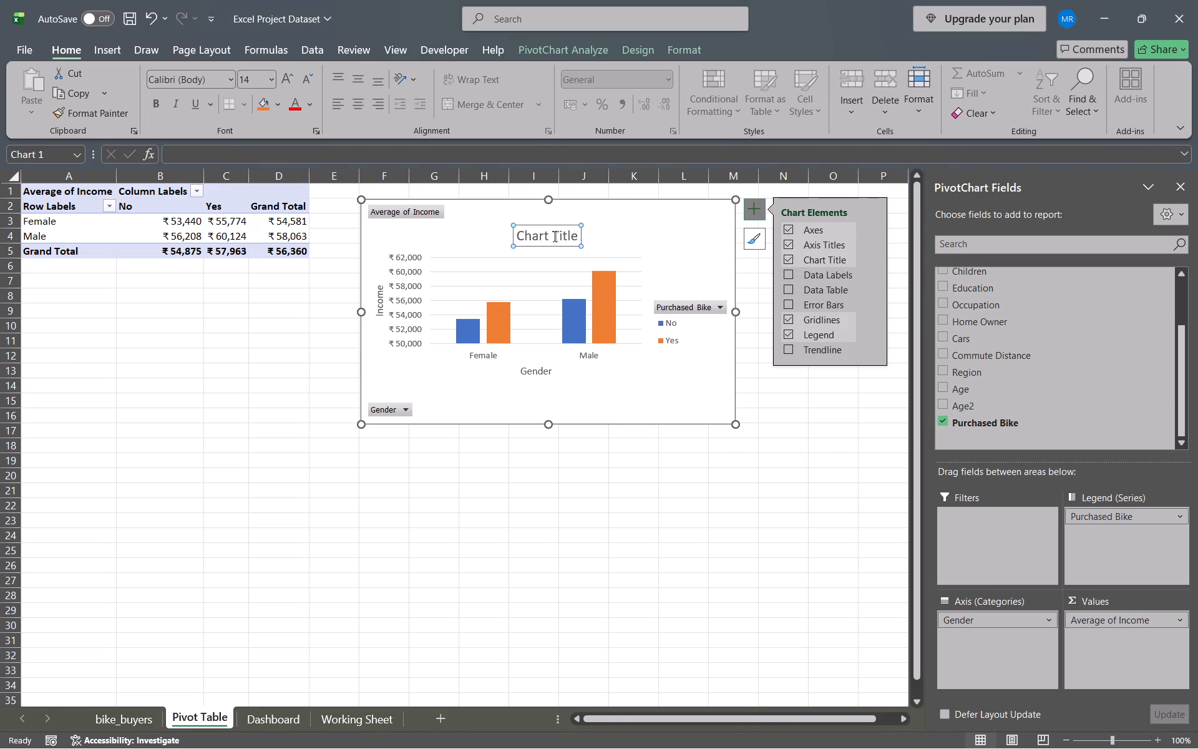
Replace the chart title's placeholder text with "Acg Income per Purchase" and compare the wording with the paused tutorial video.
click(555, 236)
key(Delete)
key(Delete)
key(Delete)
key(Delete)
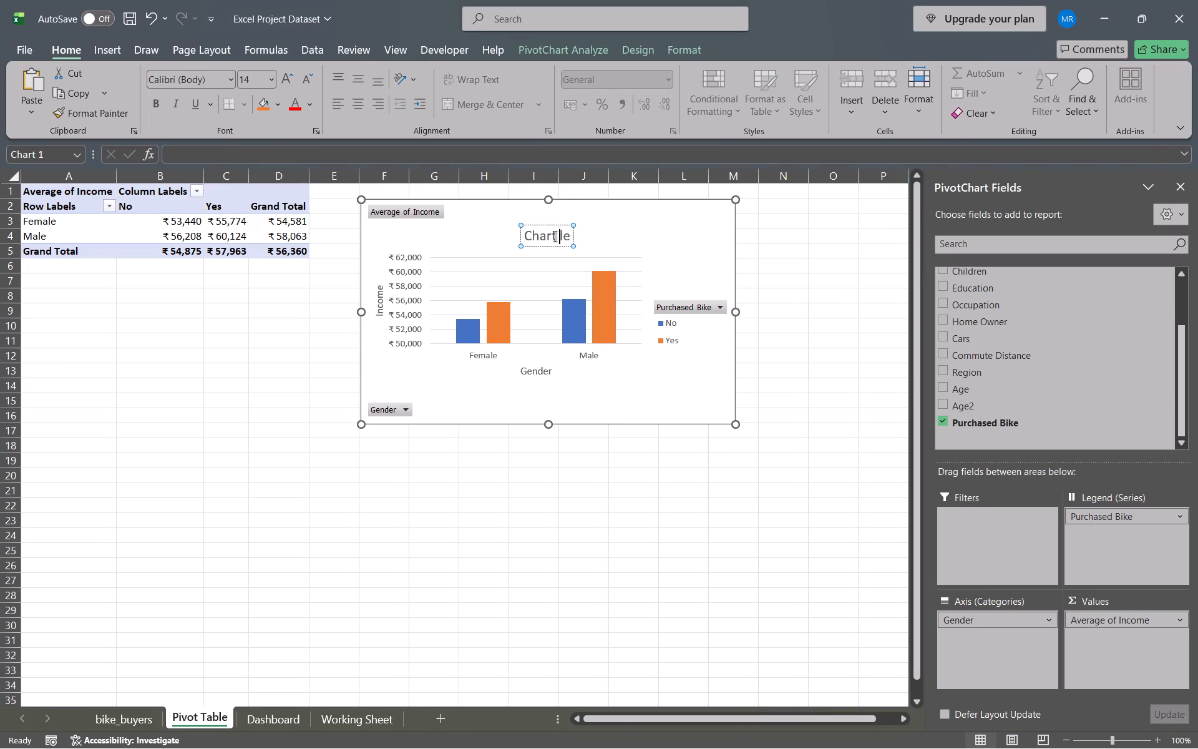
key(Delete)
key(Delete)
key(BackSpace)
key(BackSpace)
key(BackSpace)
key(BackSpace)
key(BackSpace)
key(BackSpace)
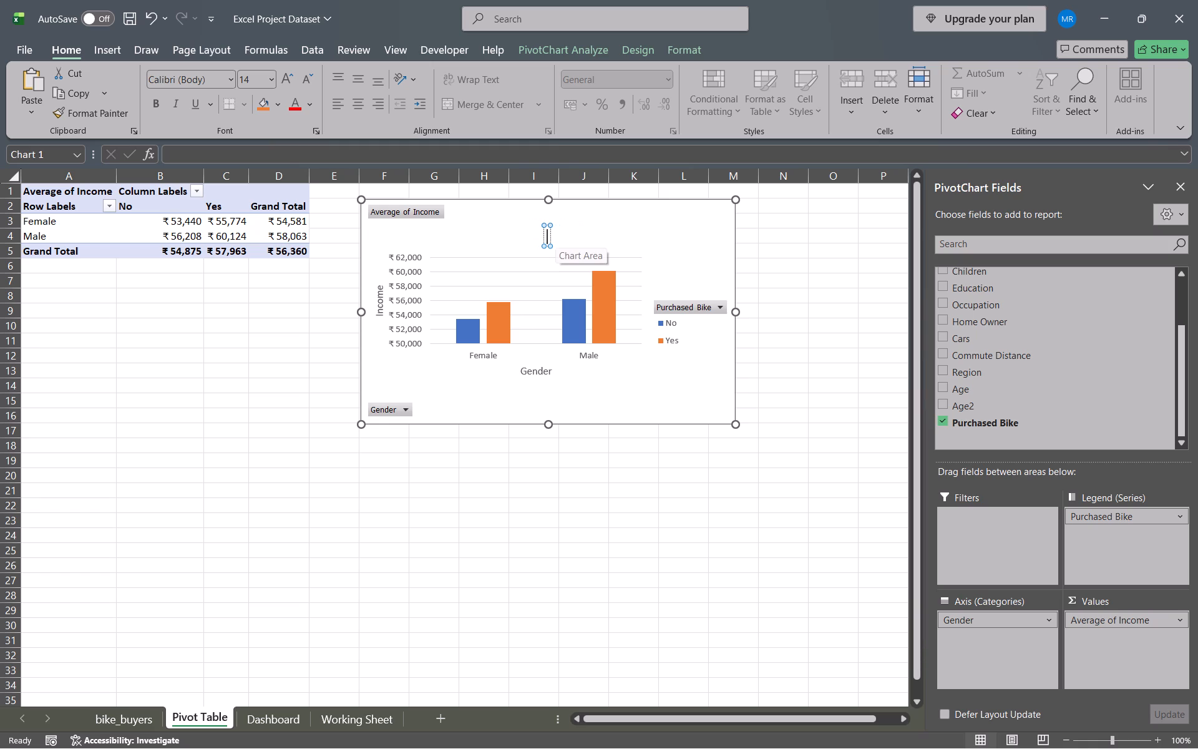
text(Acg Income per Pr)
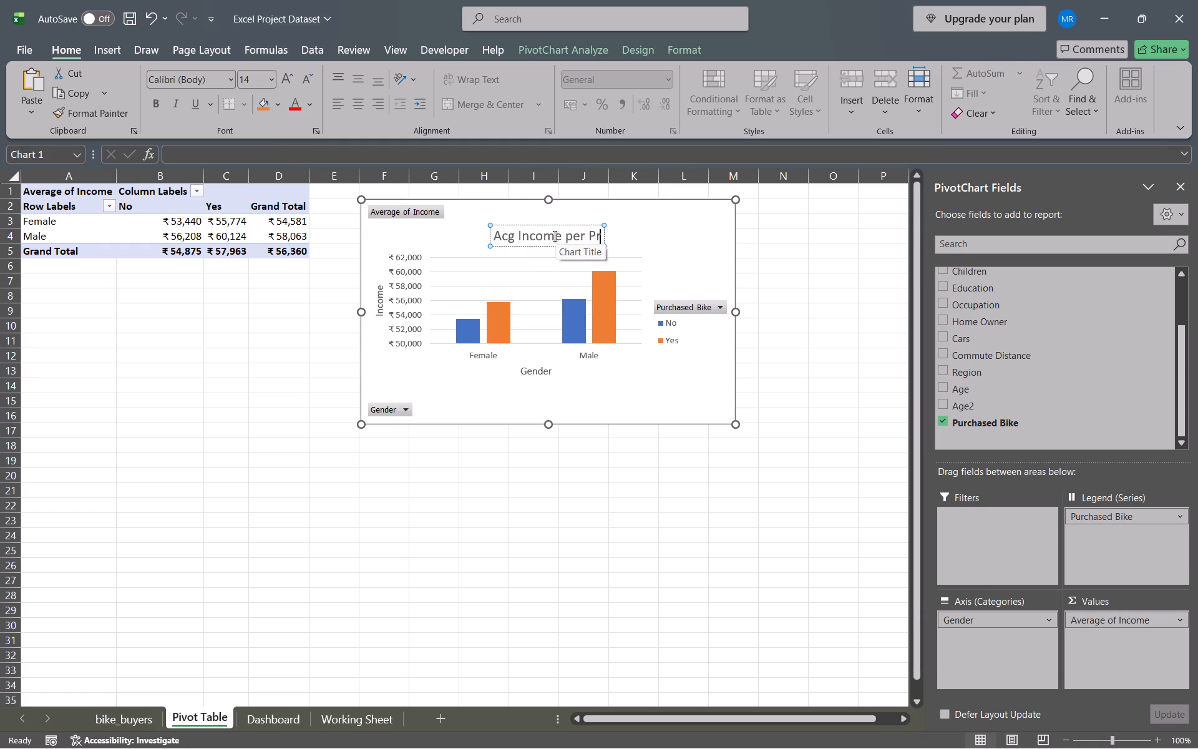
key(BackSpace)
text(urchase)
key(space)
key(alt+Tab)
key(alt+Tab)
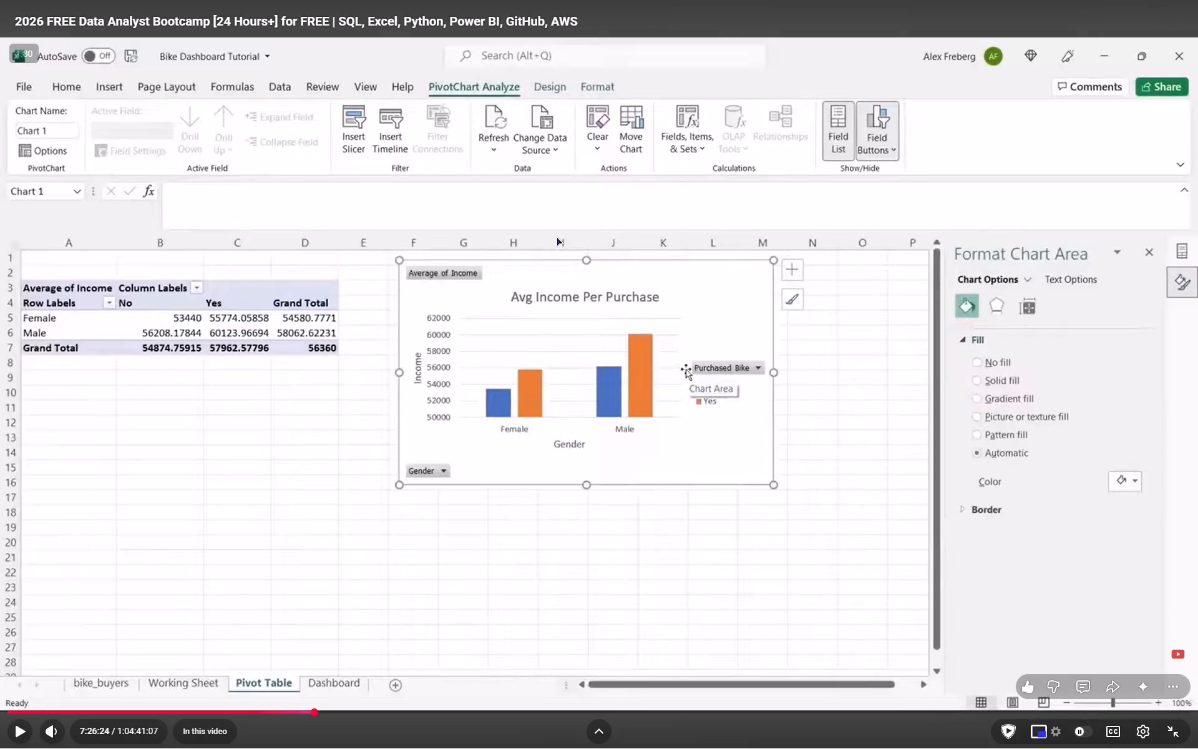
key(Escape)
key(Escape)
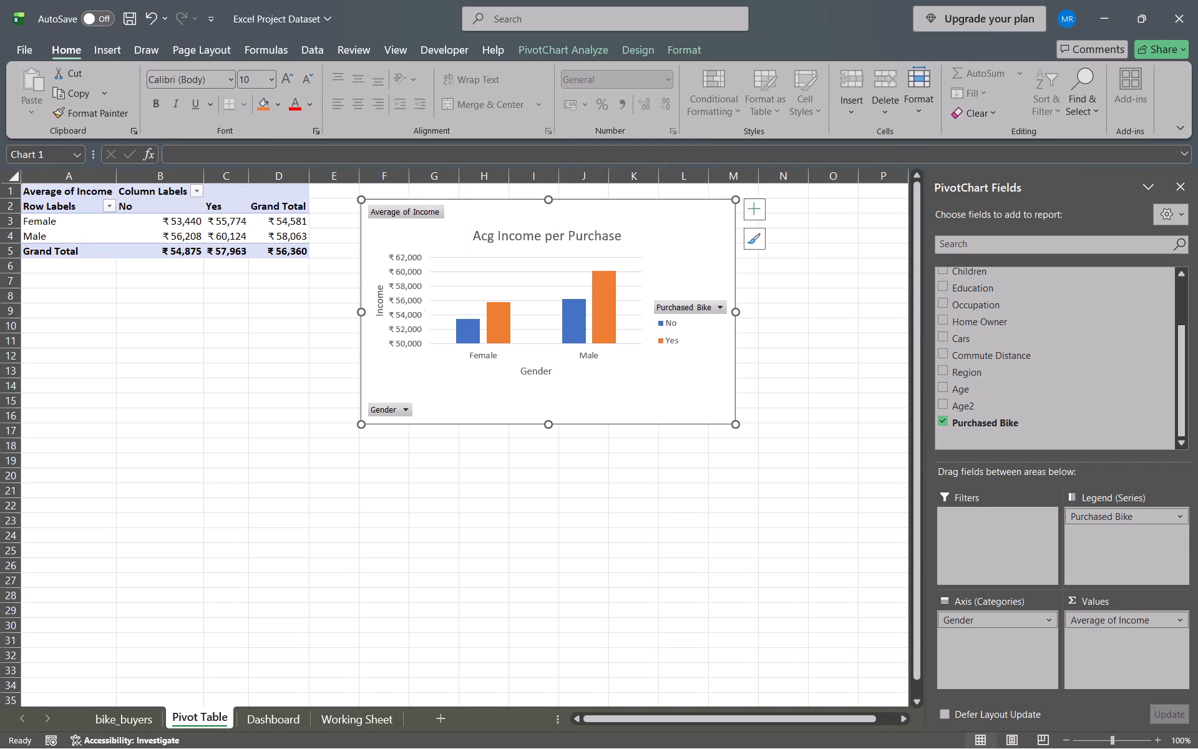
Correct "Acg" to "Avg" in the pivot chart's title.
double_click(483, 238)
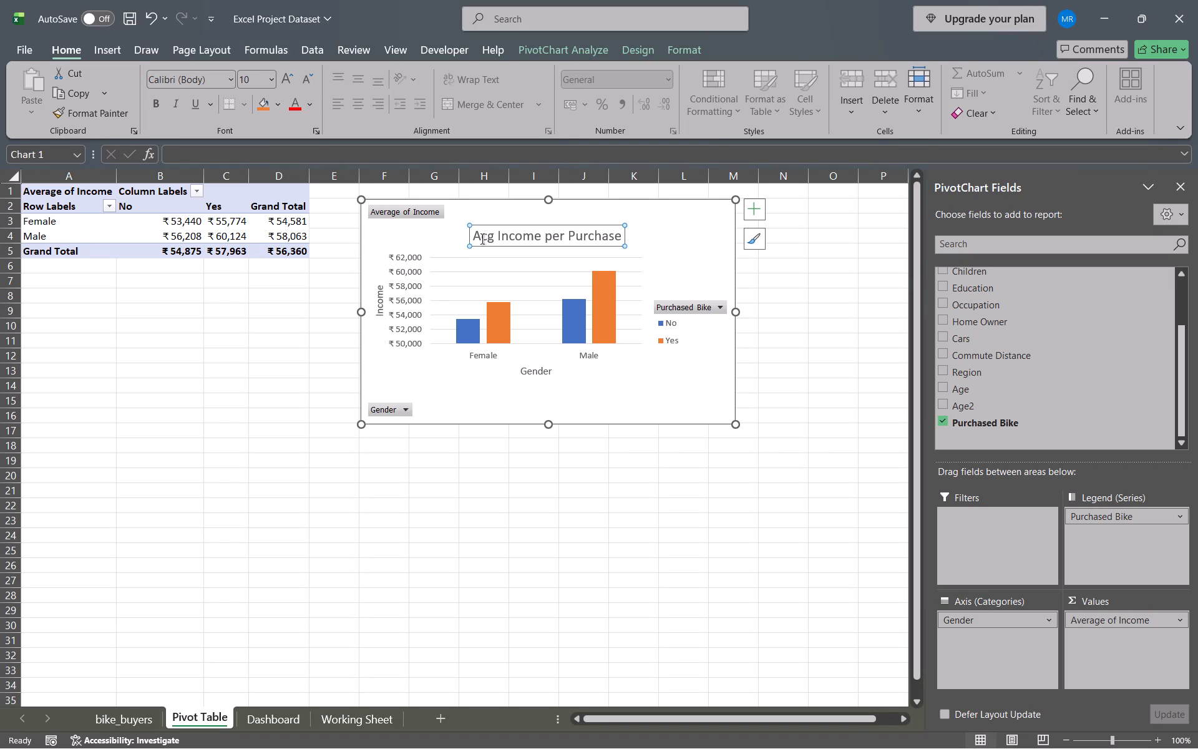
click(489, 236)
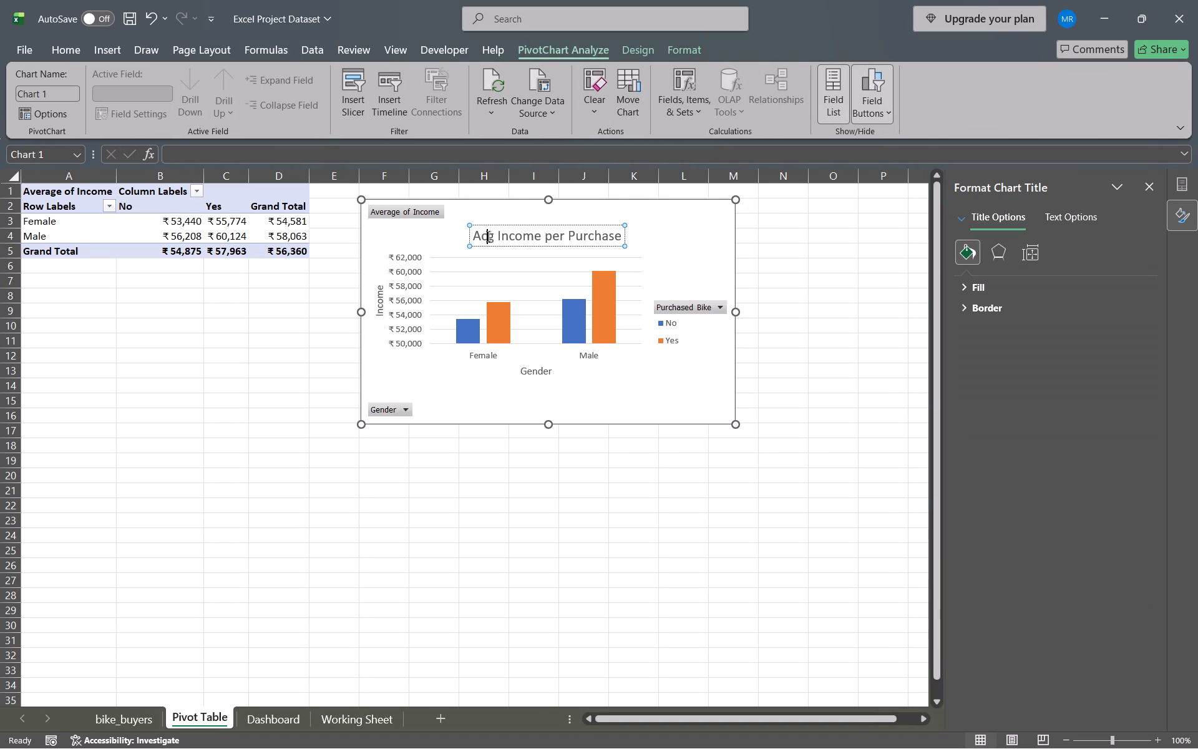
key(BackSpace)
key(v)
key(Escape)
key(Escape)
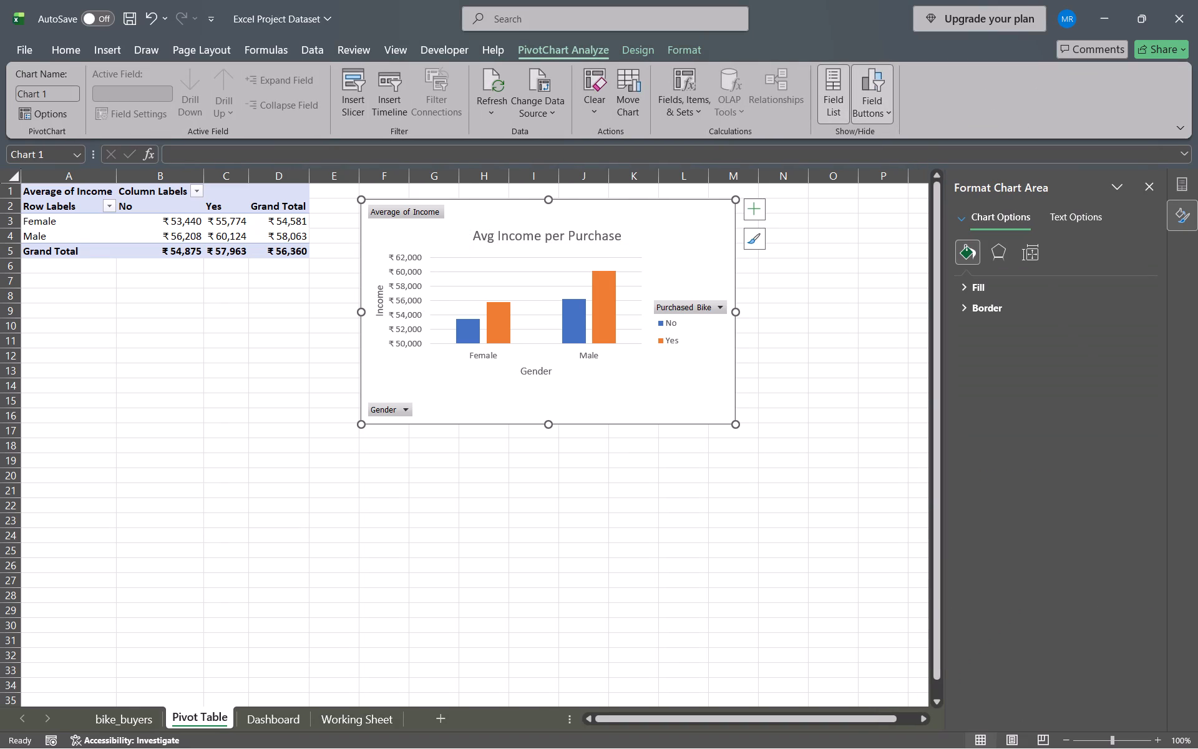
key(Escape)
Continue the tutorial video and watch how the chart's data table and the pivot table's number format are handled.
key(space)
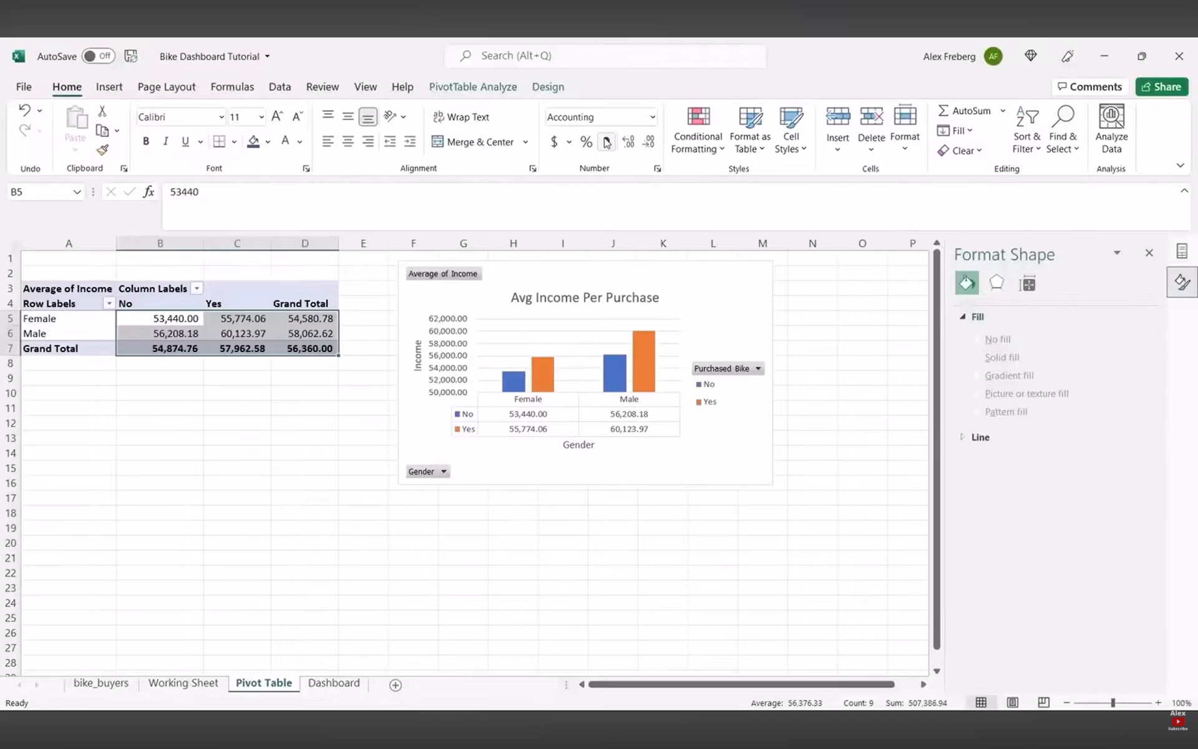
key(space)
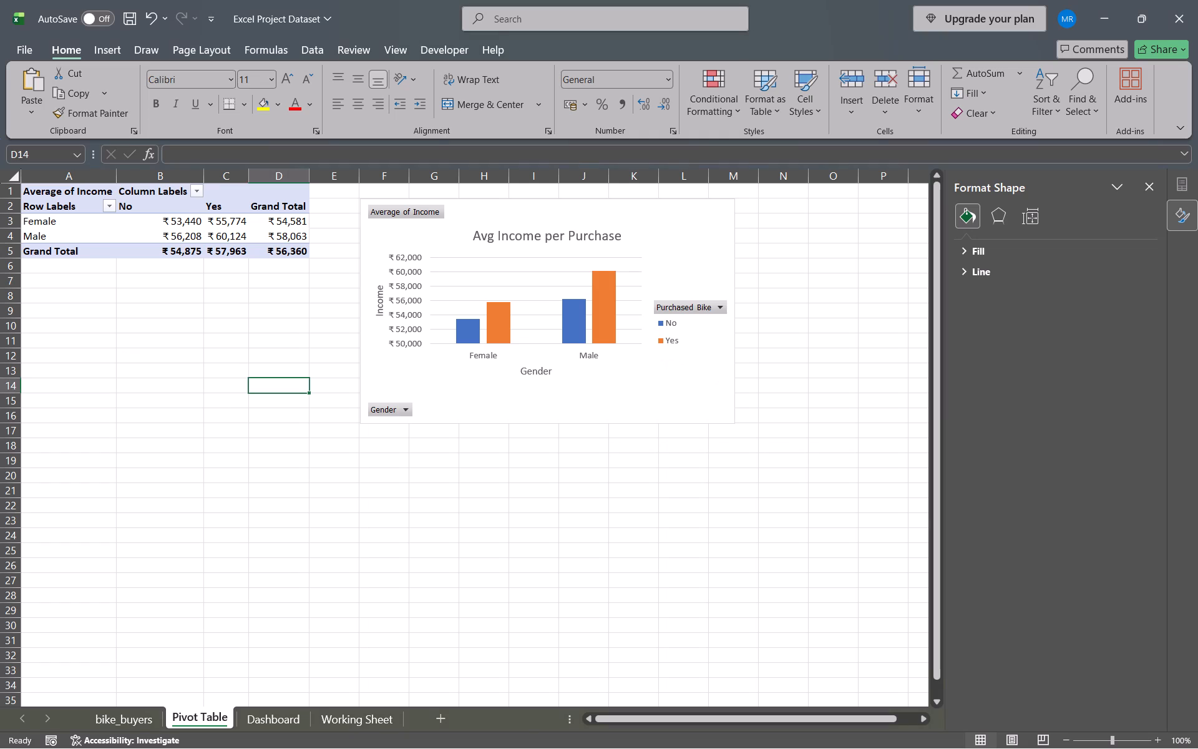
key(space)
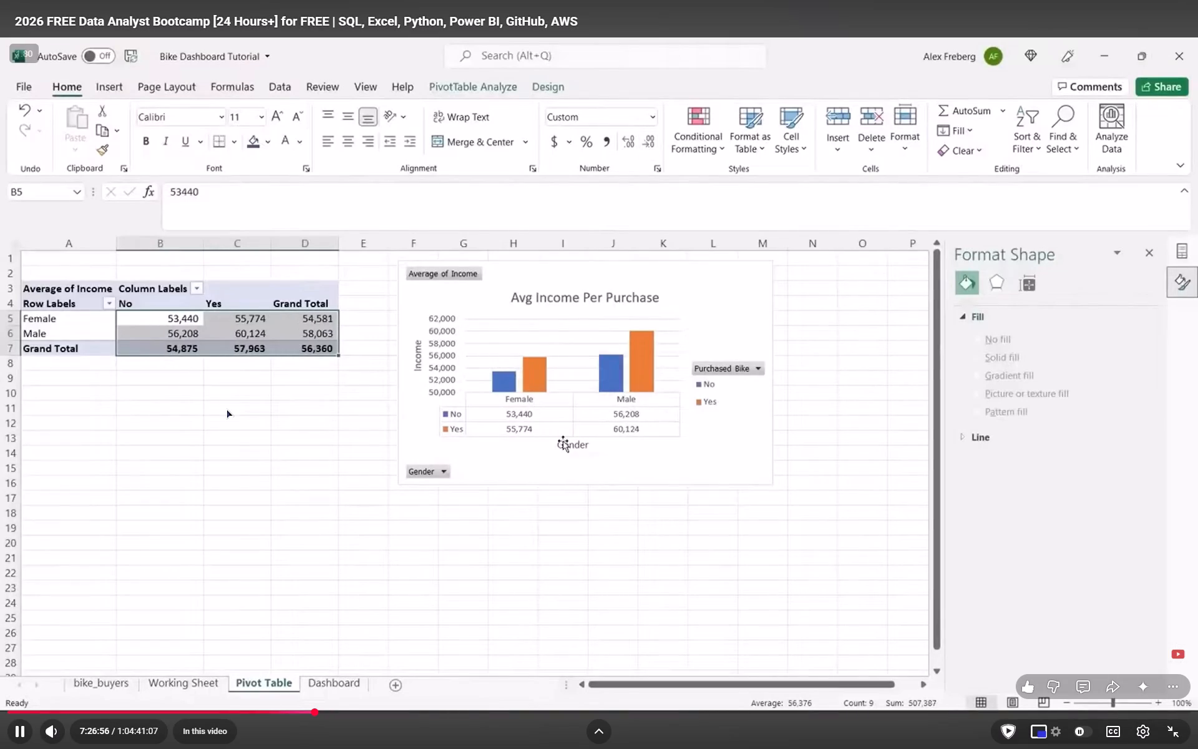
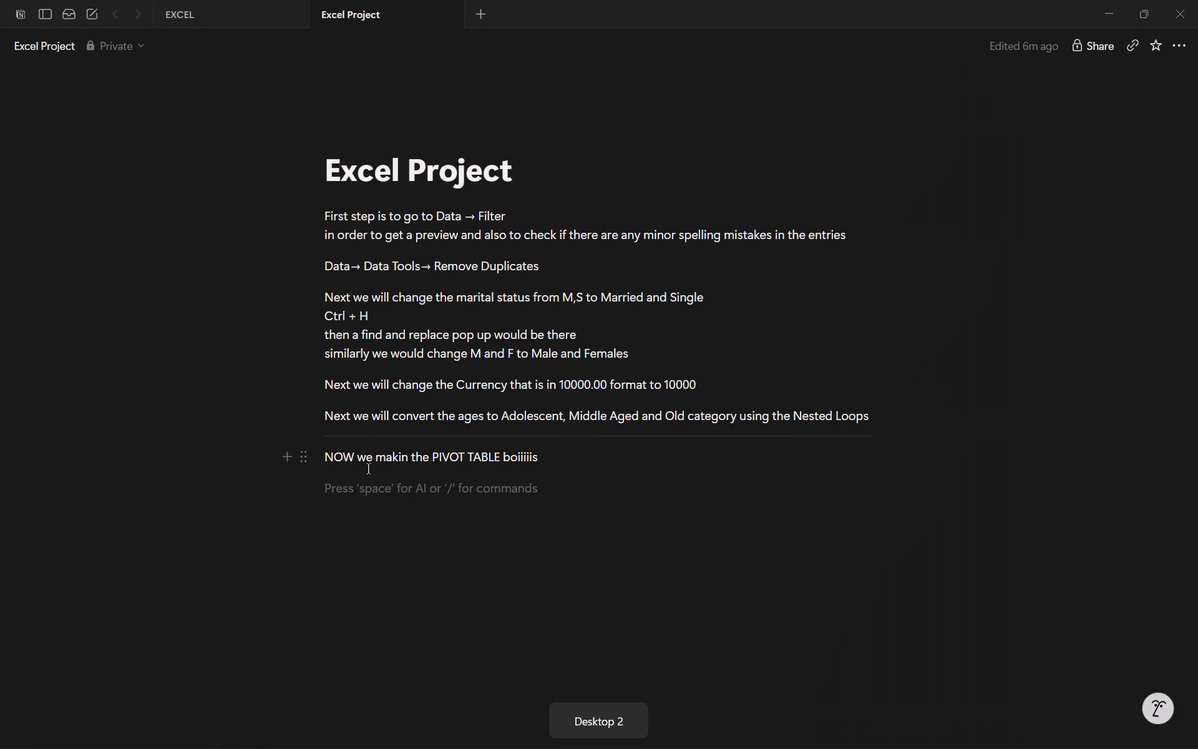
In Notion, add the note "First we make one by Avg Income of people and their gender and also if they have purchased the bike or not".
text(First we make one by)
key(space)
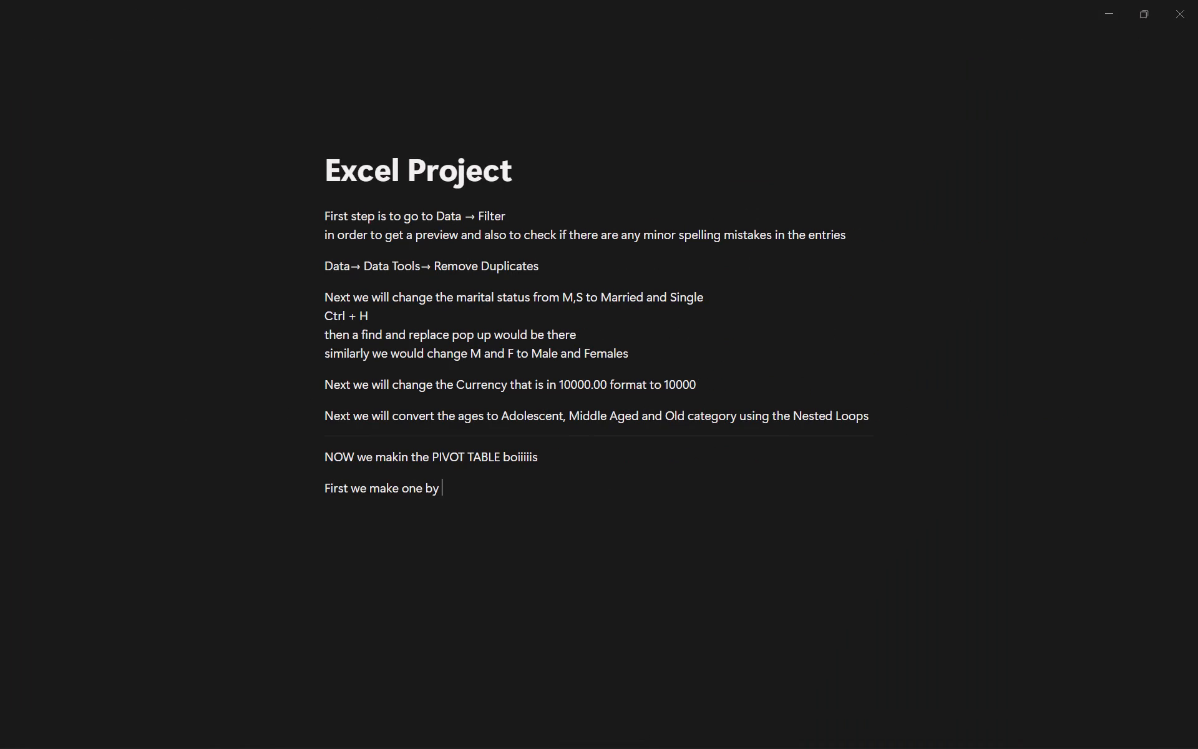
text(Avg zI)
key(BackSpace)
key(BackSpace)
text(Income od)
key(BackSpace)
text(f peopl)
key(space)
key(BackSpace)
text(e an dtheir)
key(BackSpace)
key(ctrl+BackSpace)
key(BackSpace)
text(d their gender and also)
key(space)
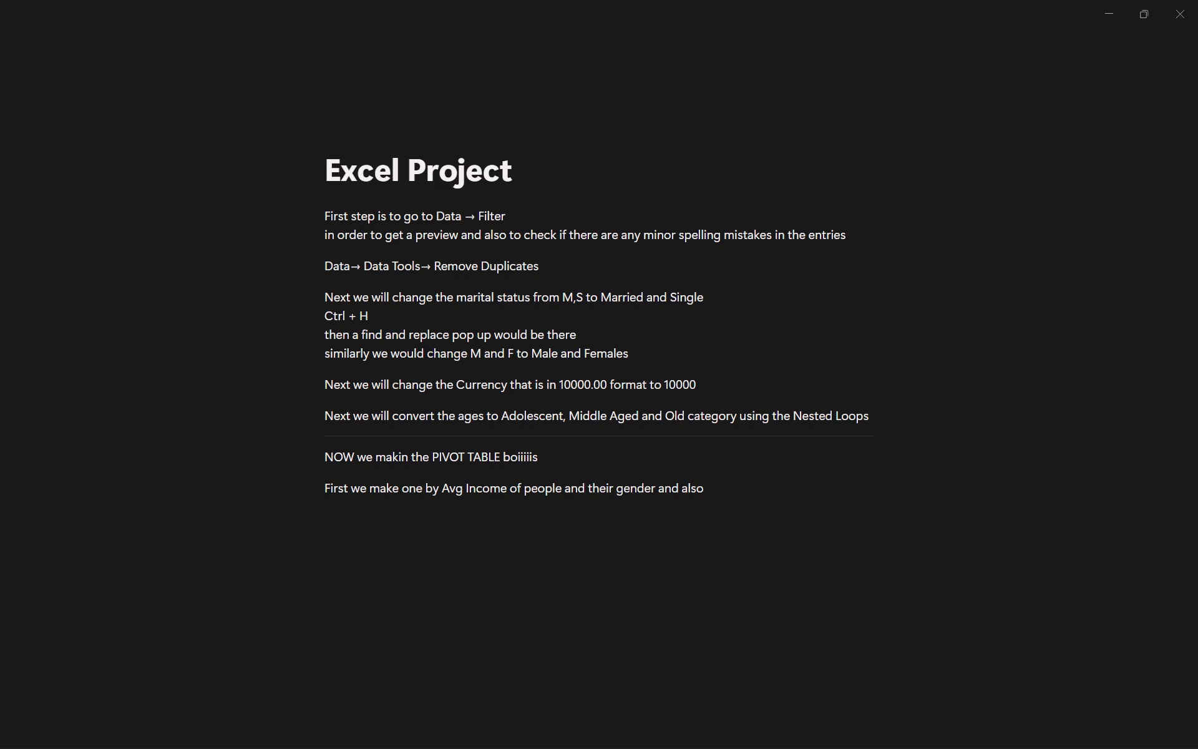
text(i)
key(space)
key(BackSpace)
text(f they a)
key(BackSpace)
text(have purchased the bik)
key(space)
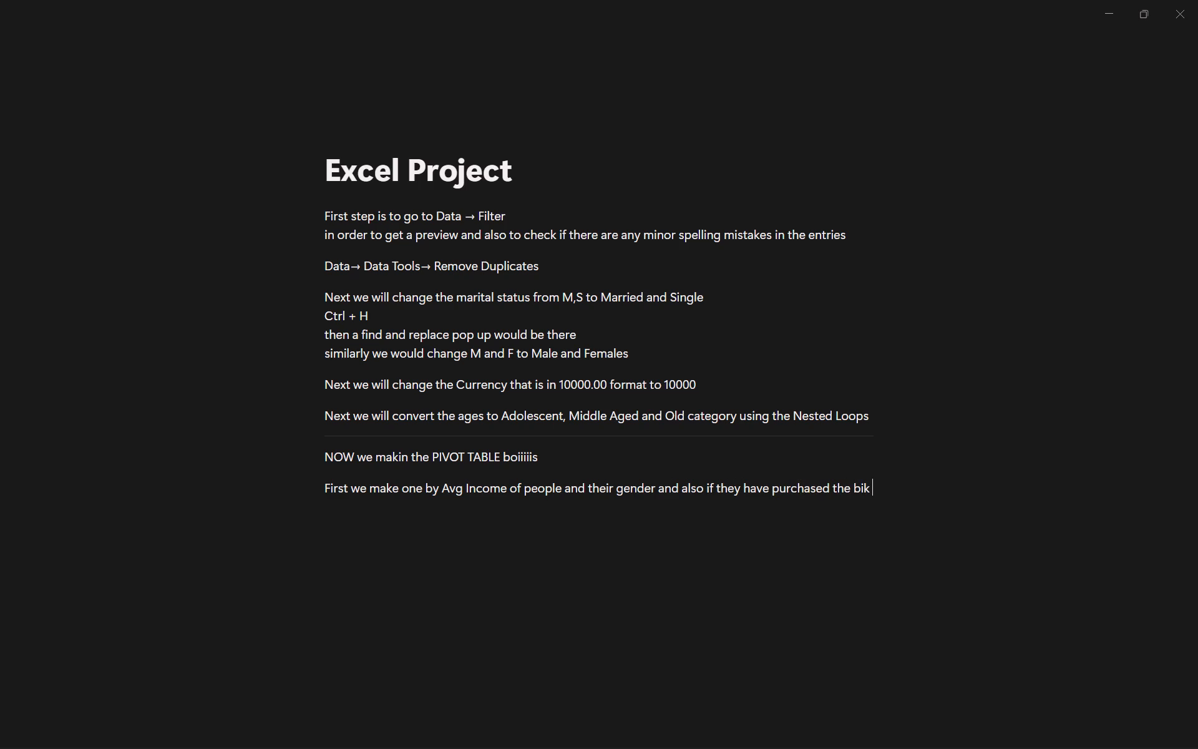
key(BackSpace)
text(e or not)
key(space)
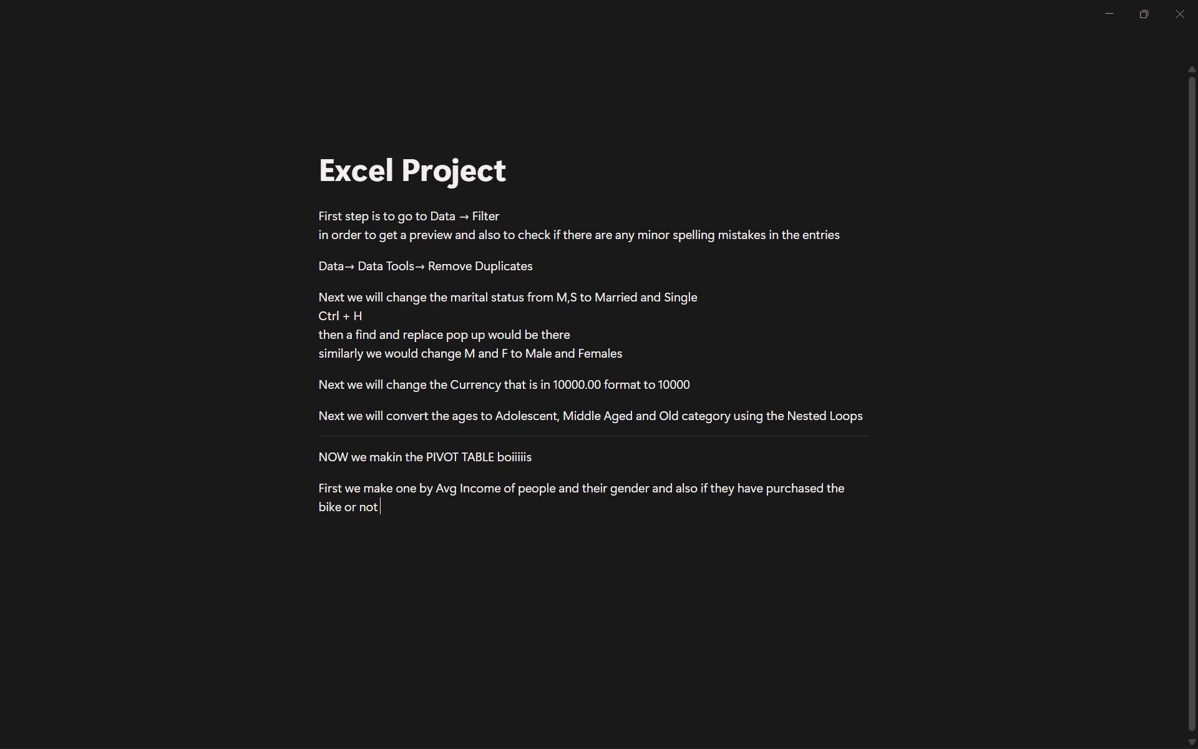
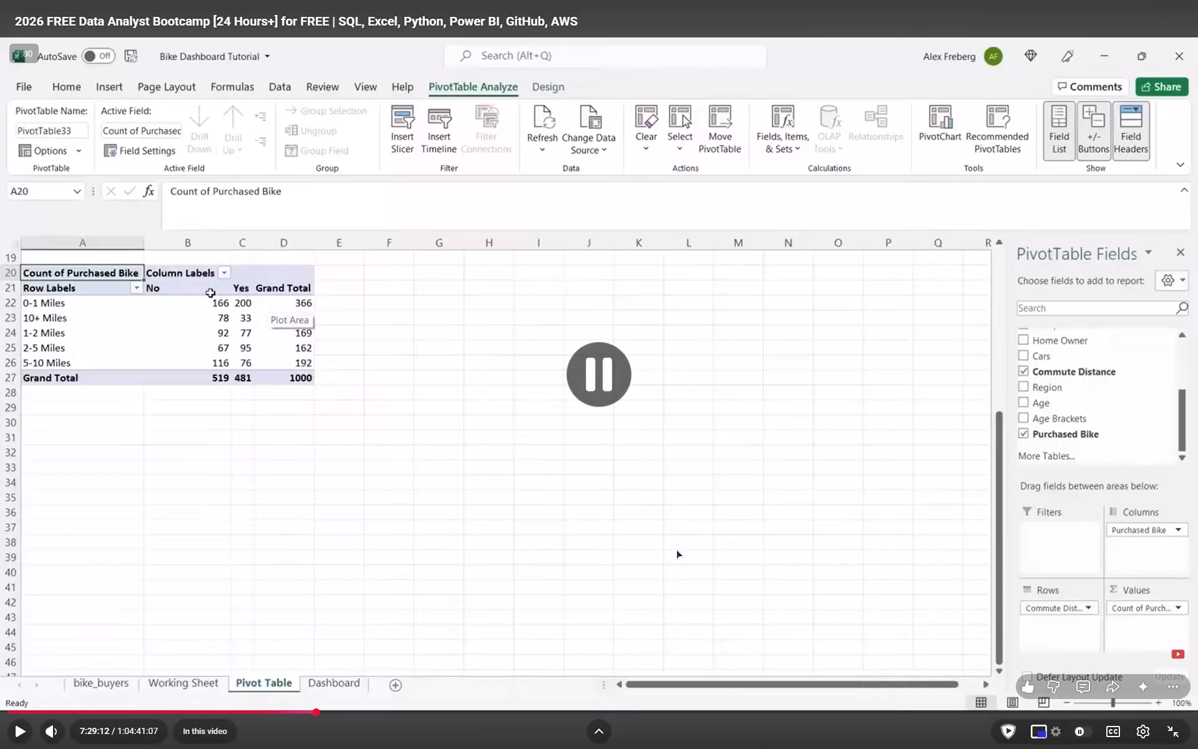
Switch to the tutorial video and replay the part on building the commute distance pivot table.
key(alt+Tab)
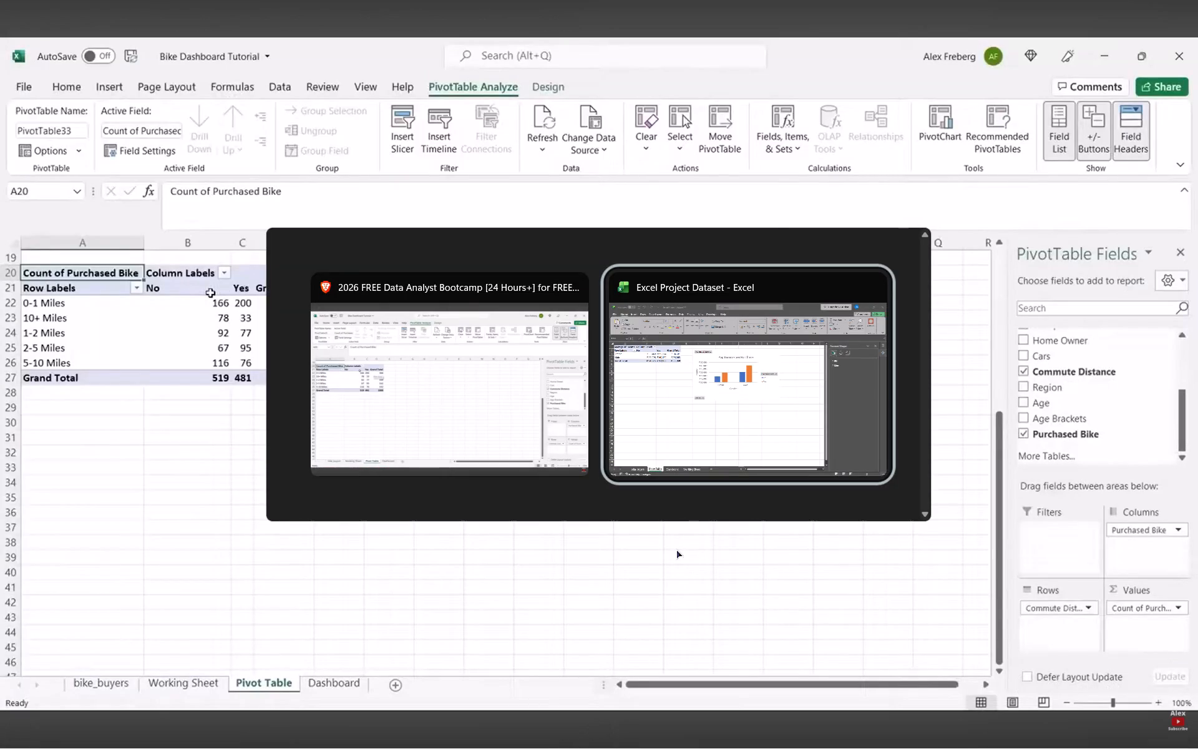
key(alt+Tab)
key(alt+Tab)
key(alt+Tab)
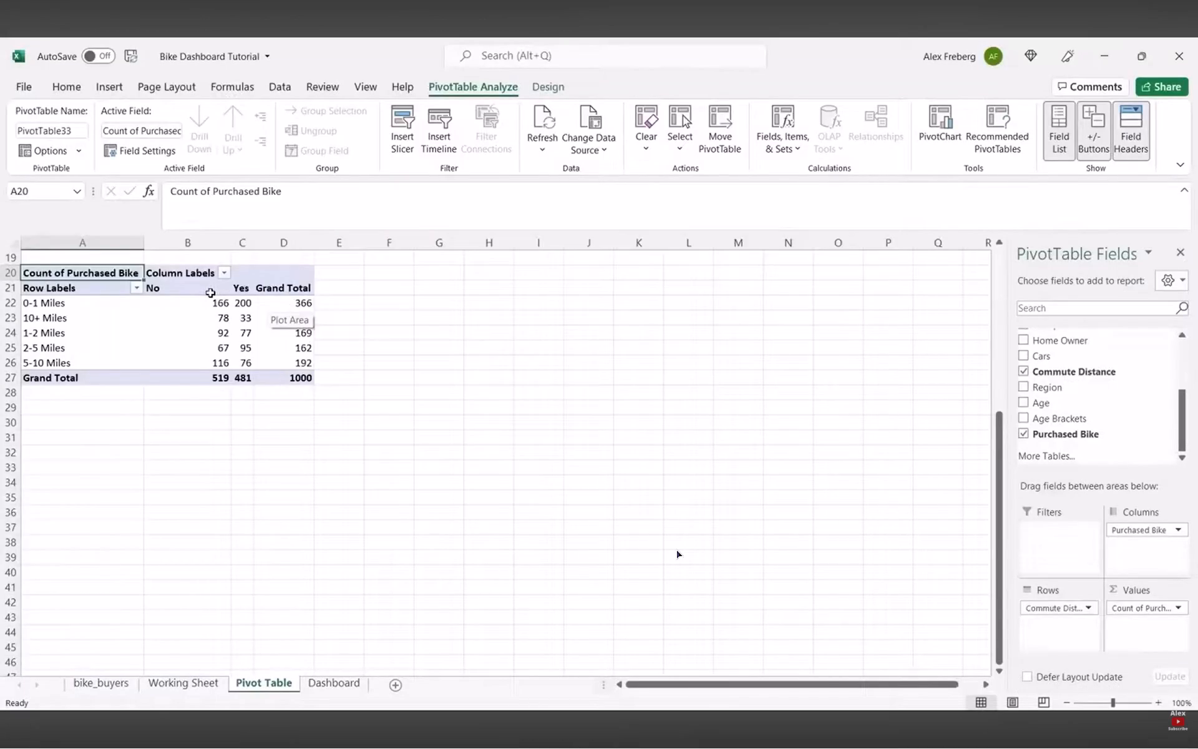
key(Left)
key(Left)
key(Left)
key(space)
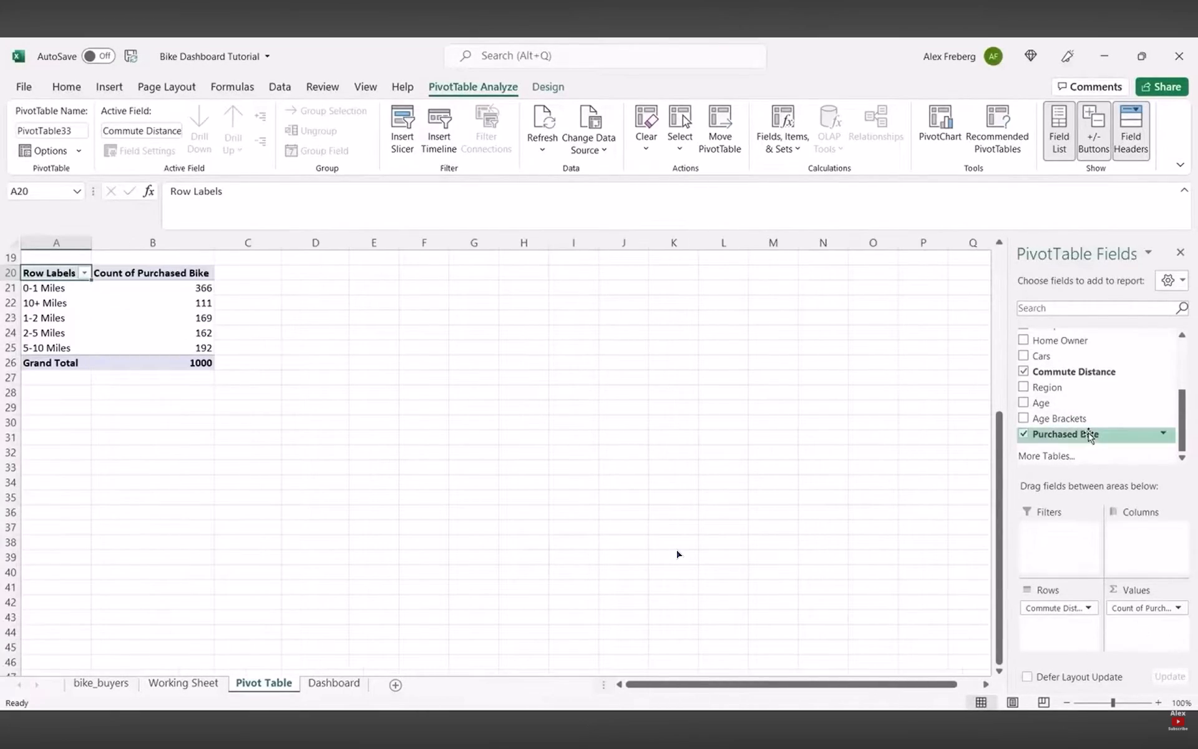
key(space)
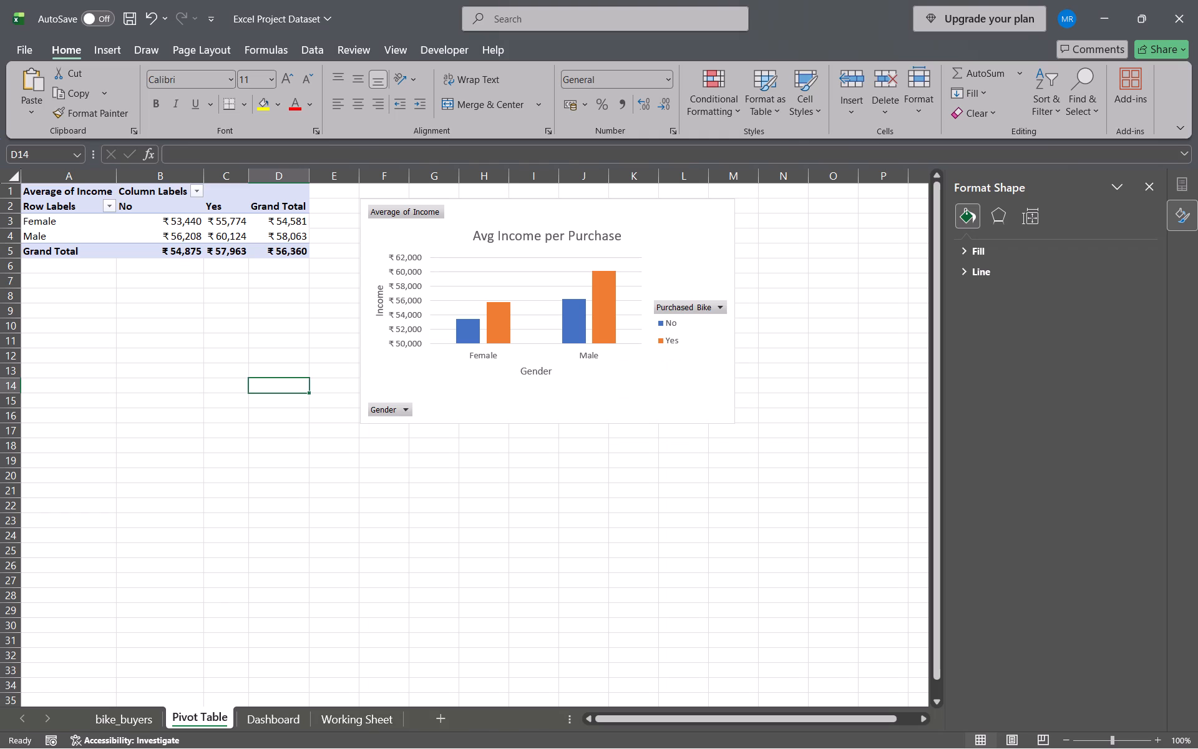
In Excel, insert a pivot table at cell A22 of the Pivot Table sheet from bike_buyers range A1:N1001.
click(72, 503)
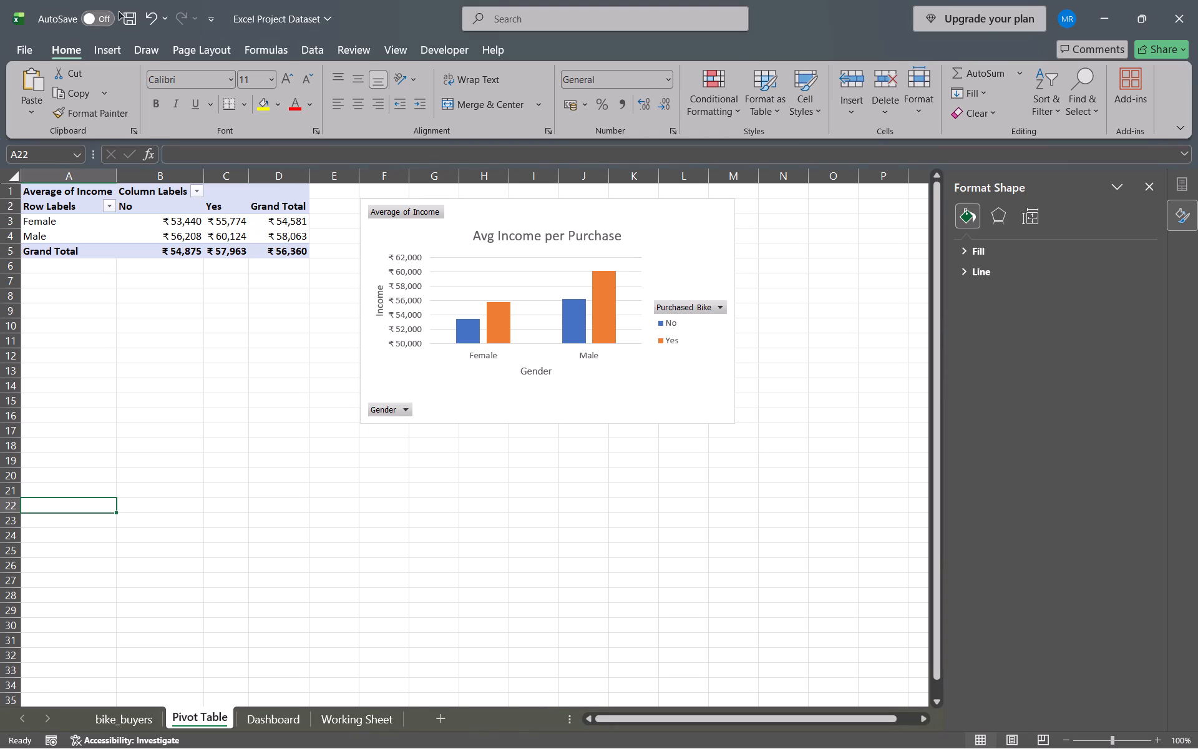
click(109, 41)
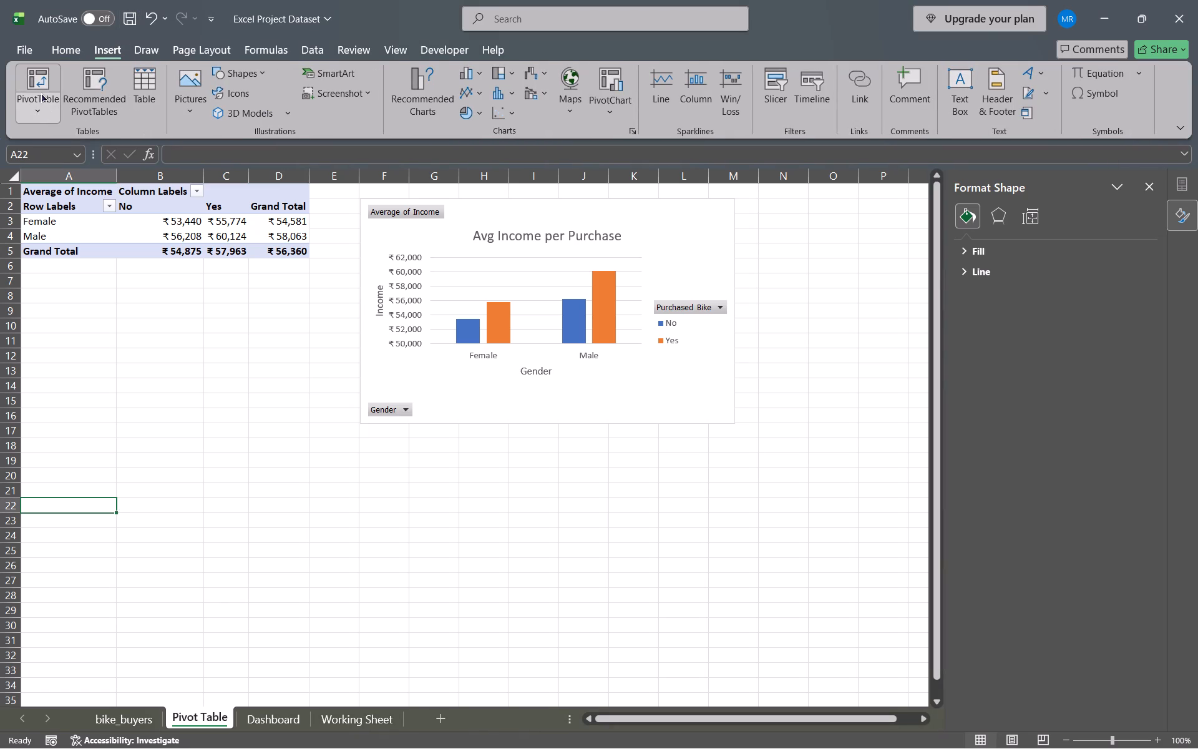
click(38, 83)
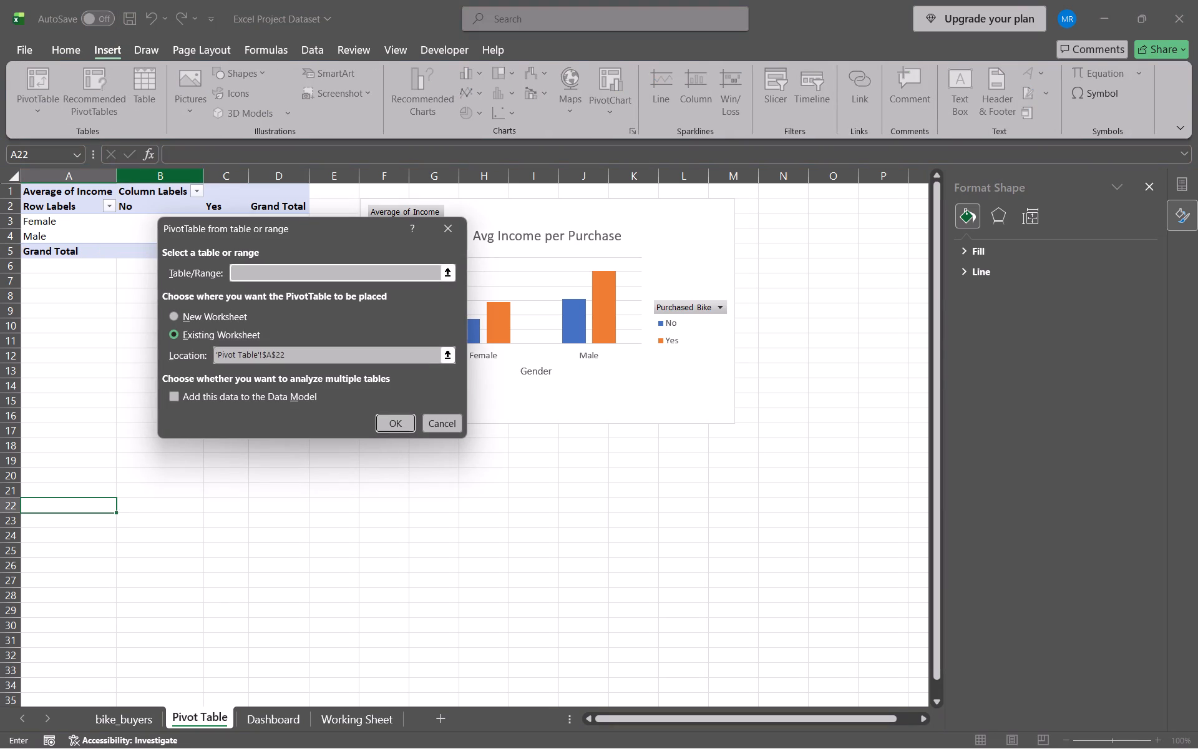
click(130, 720)
scroll(71, 278, up, 10)
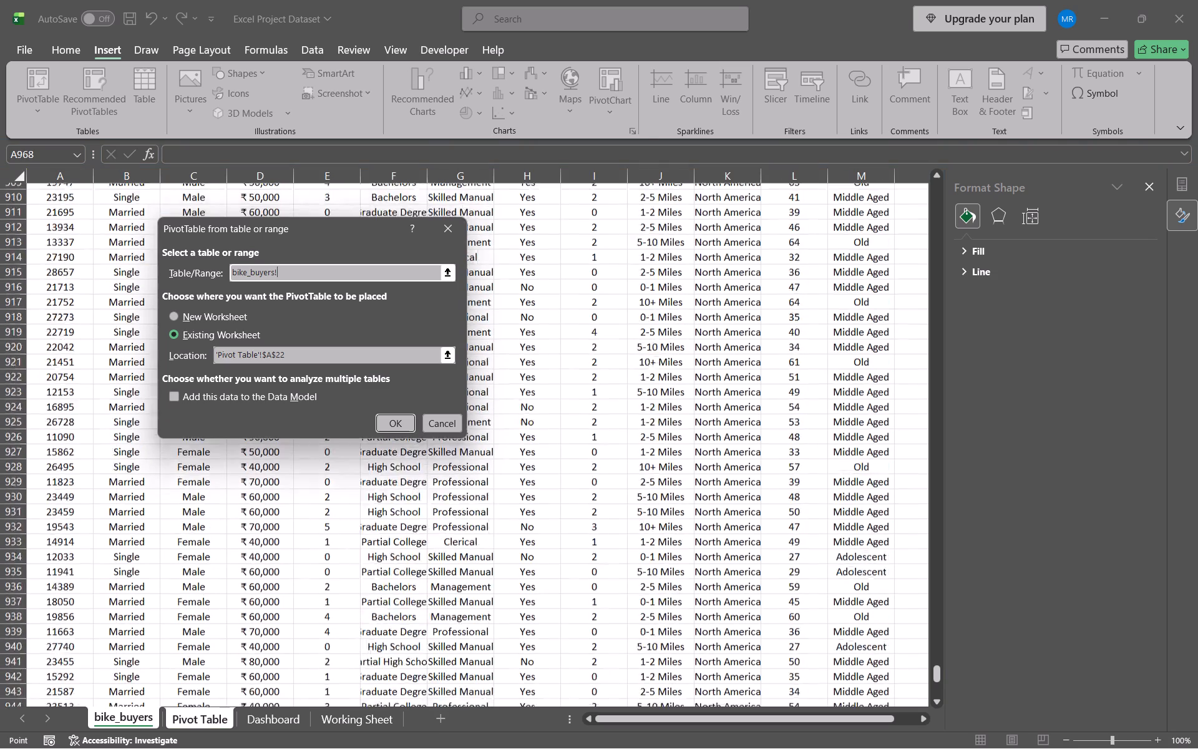
scroll(71, 278, up, 20)
scroll(71, 278, up, 3)
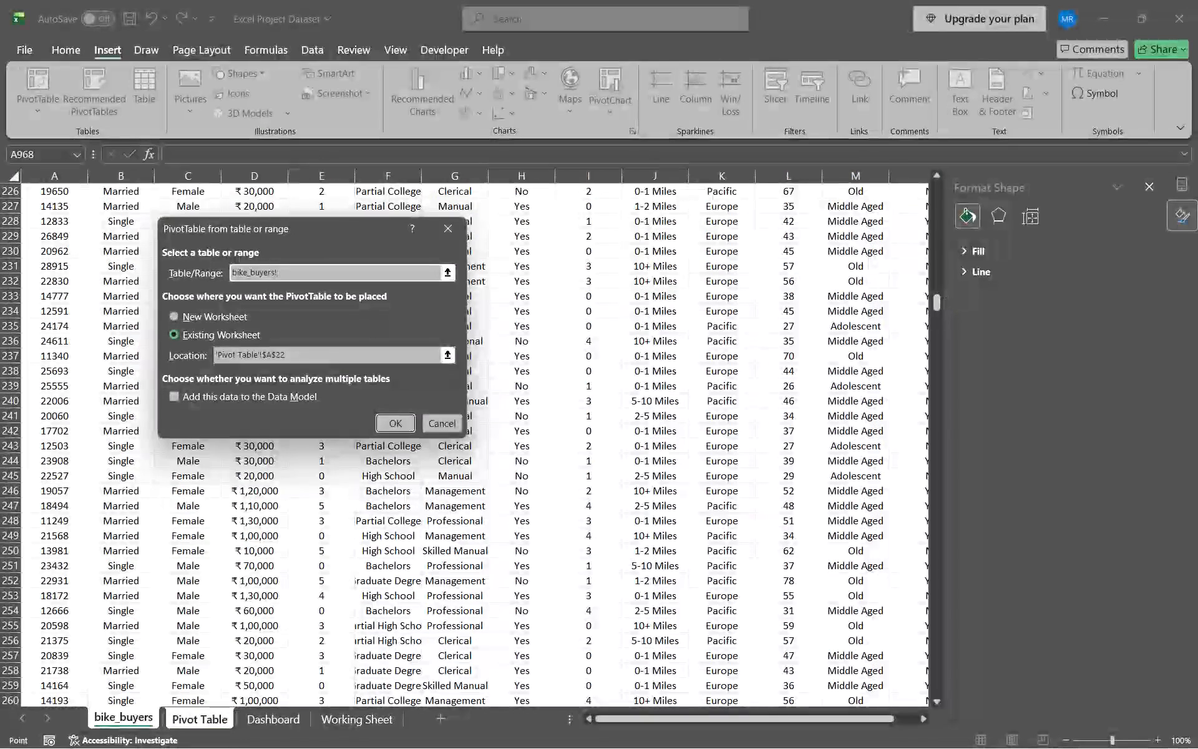
click(859, 348)
key(ctrl+a)
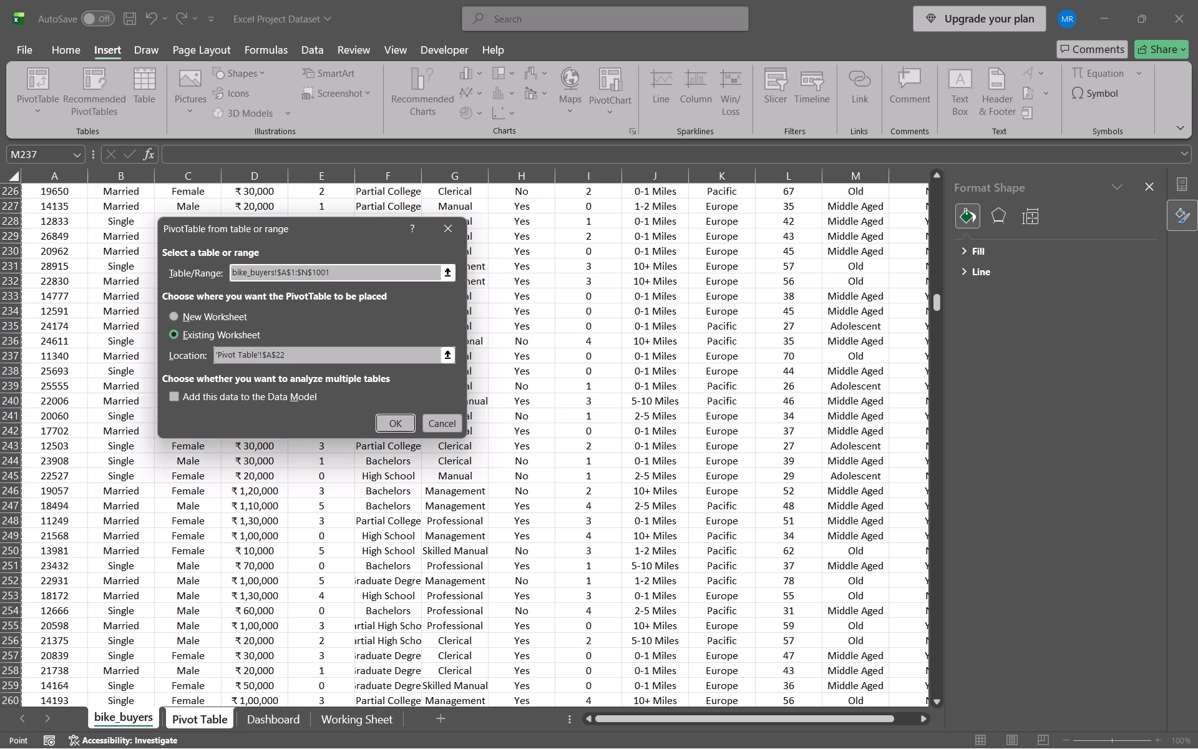
key(Return)
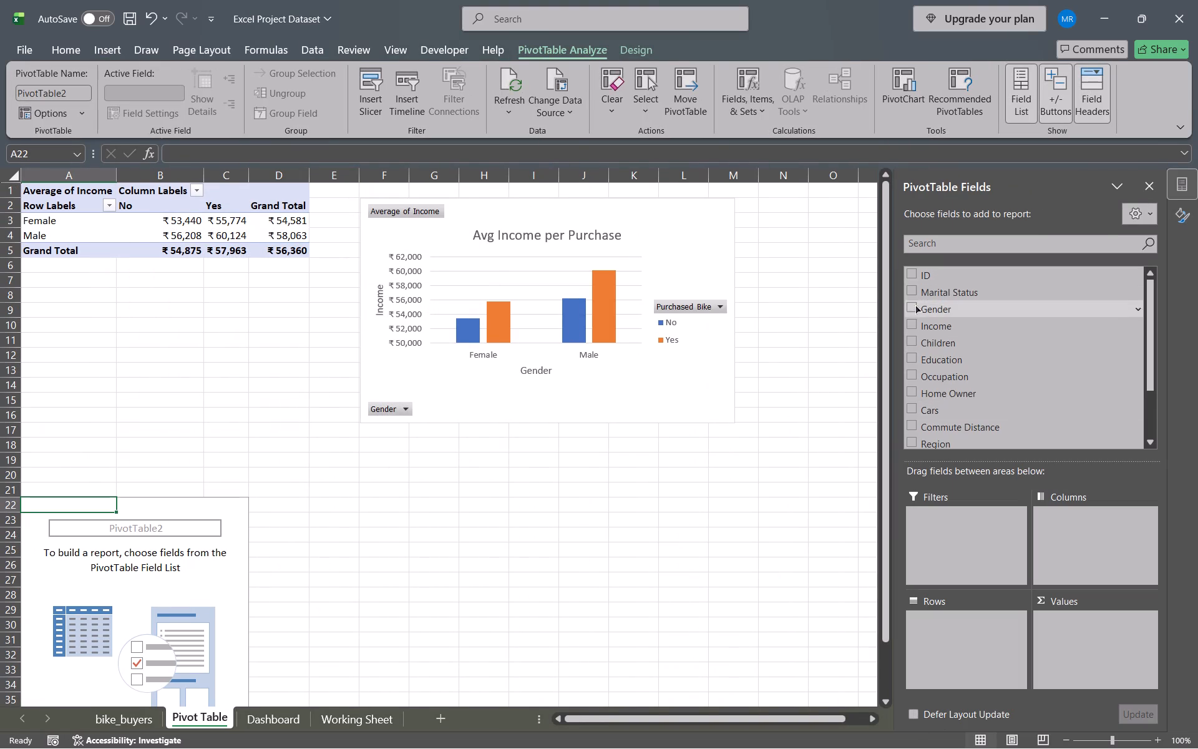
Set up the new pivot table with Commute Distance as rows, Purchased Bike as columns, and Count of Purchased Bike as values.
scroll(946, 419, down, 5)
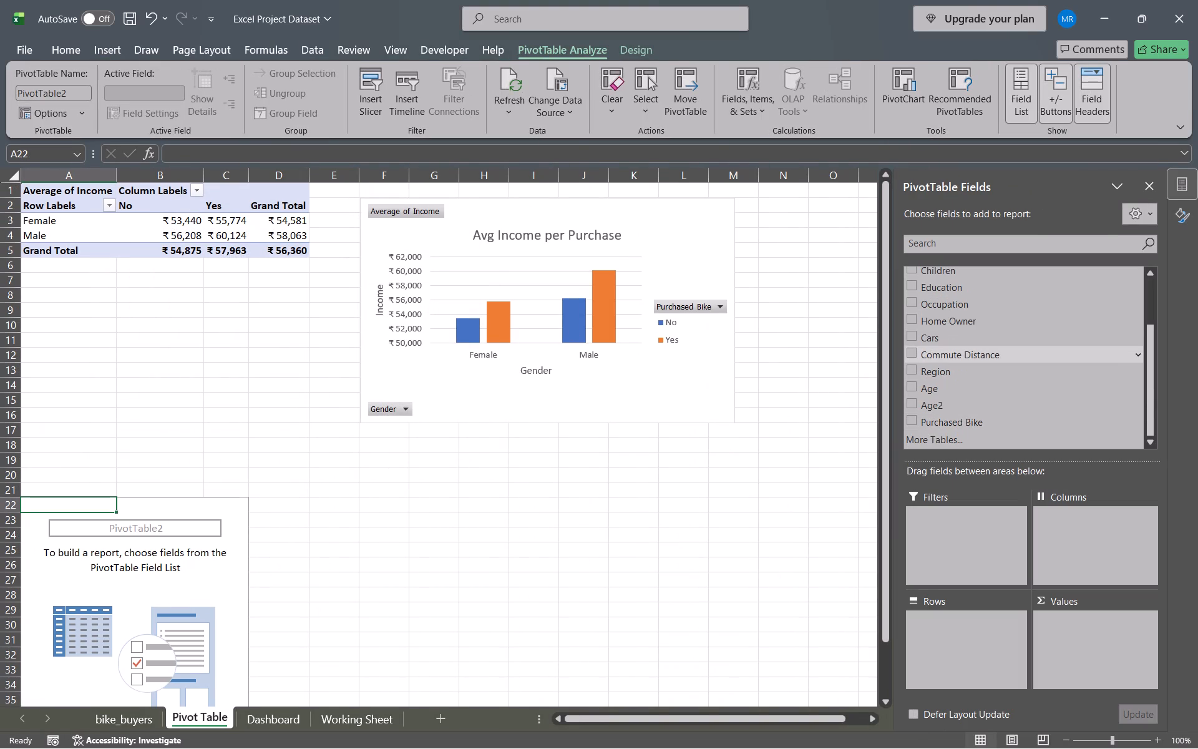
drag(948, 353, 967, 631)
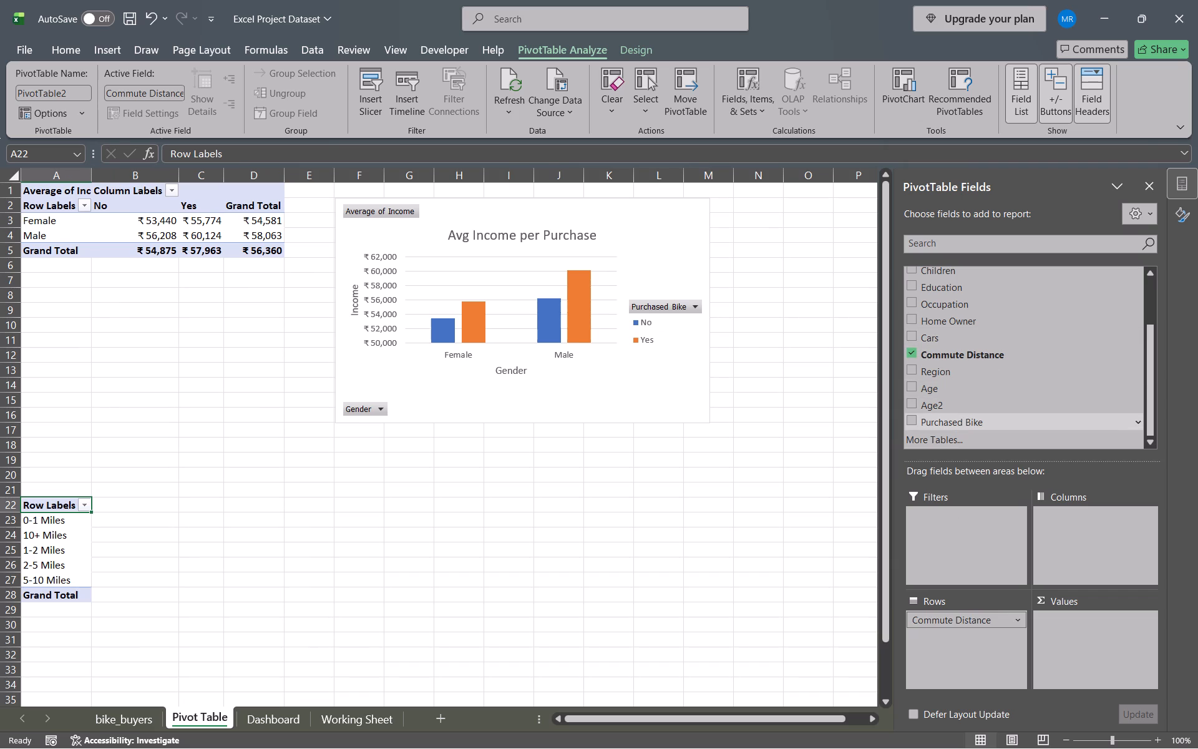
drag(932, 424, 1097, 642)
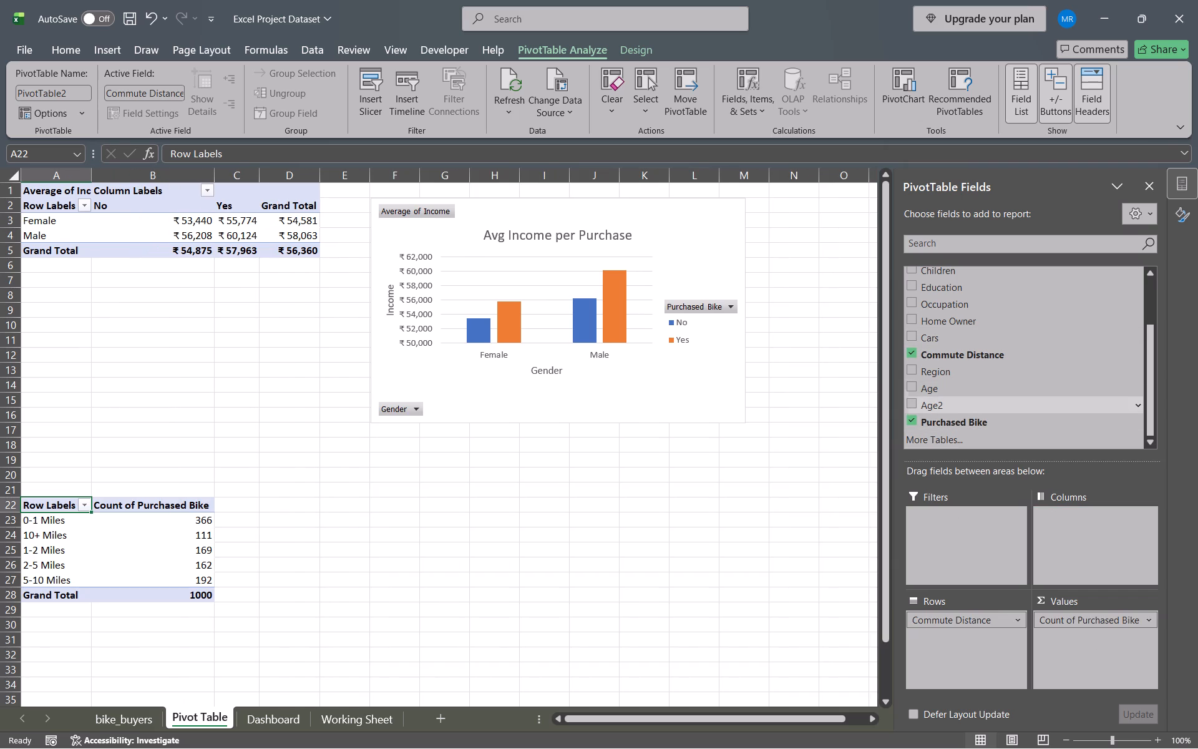
drag(947, 423, 1090, 526)
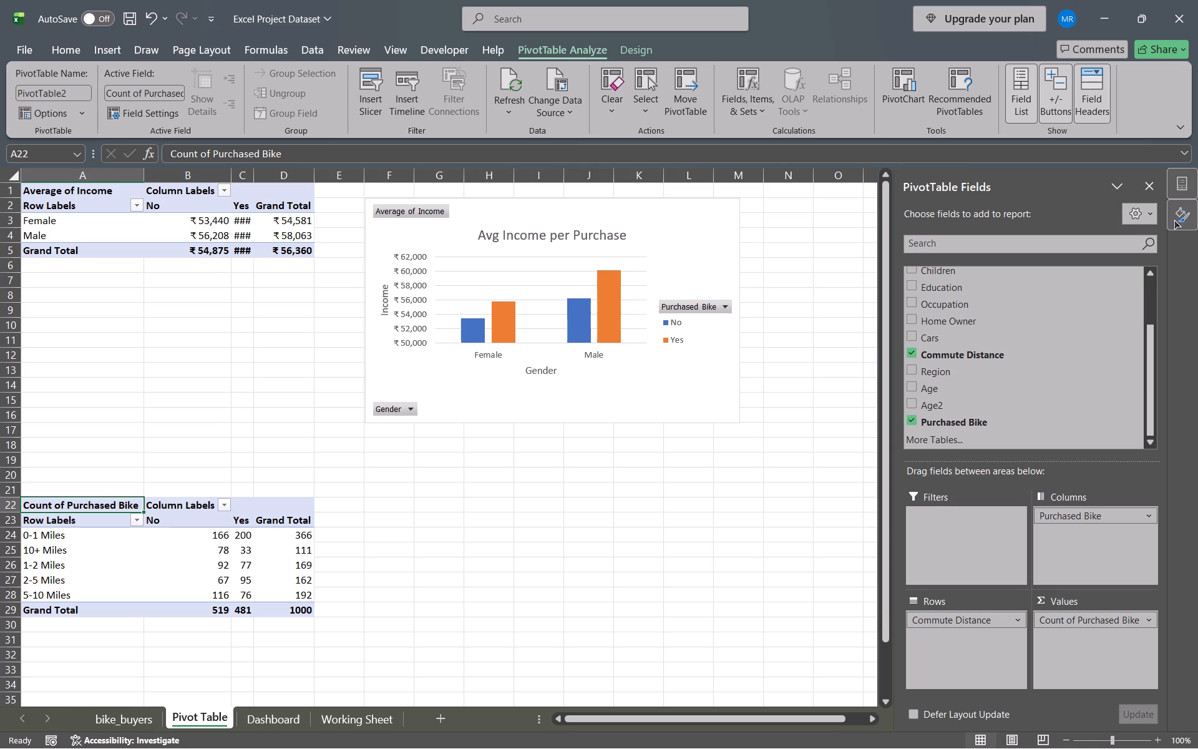
Switch to the tutorial video and watch how the commute distance pivot table is sorted and charted.
key(alt+Tab)
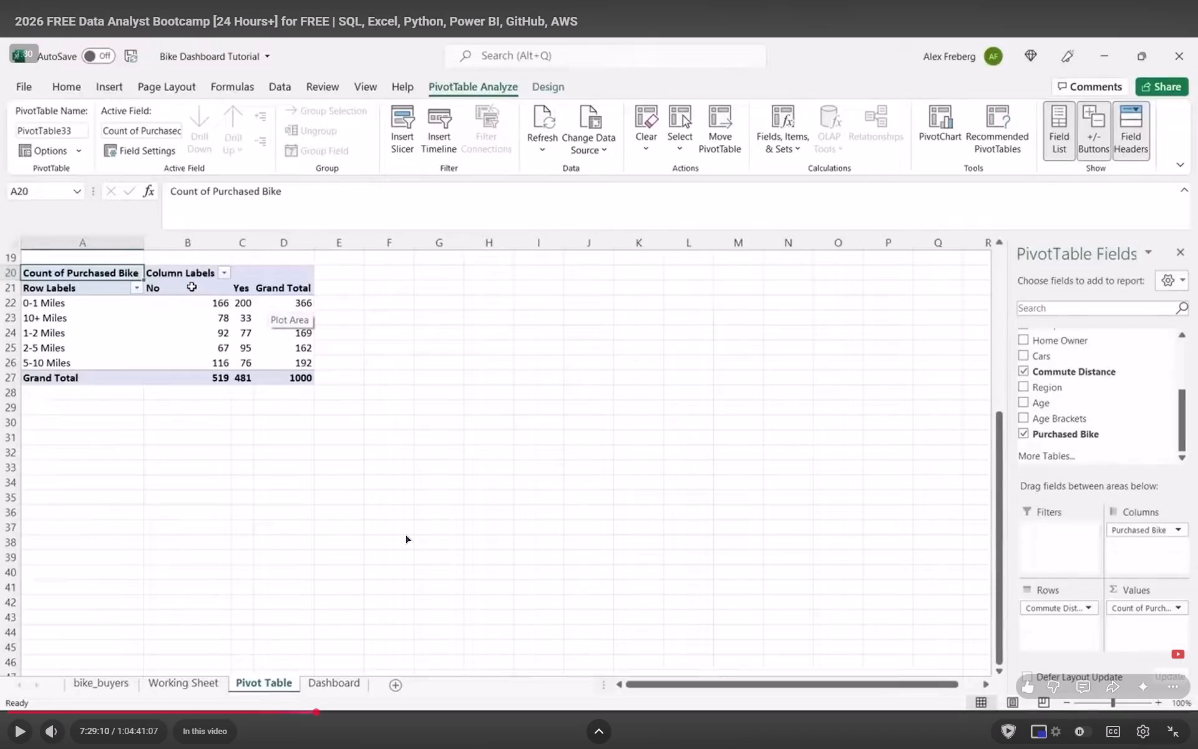
key(space)
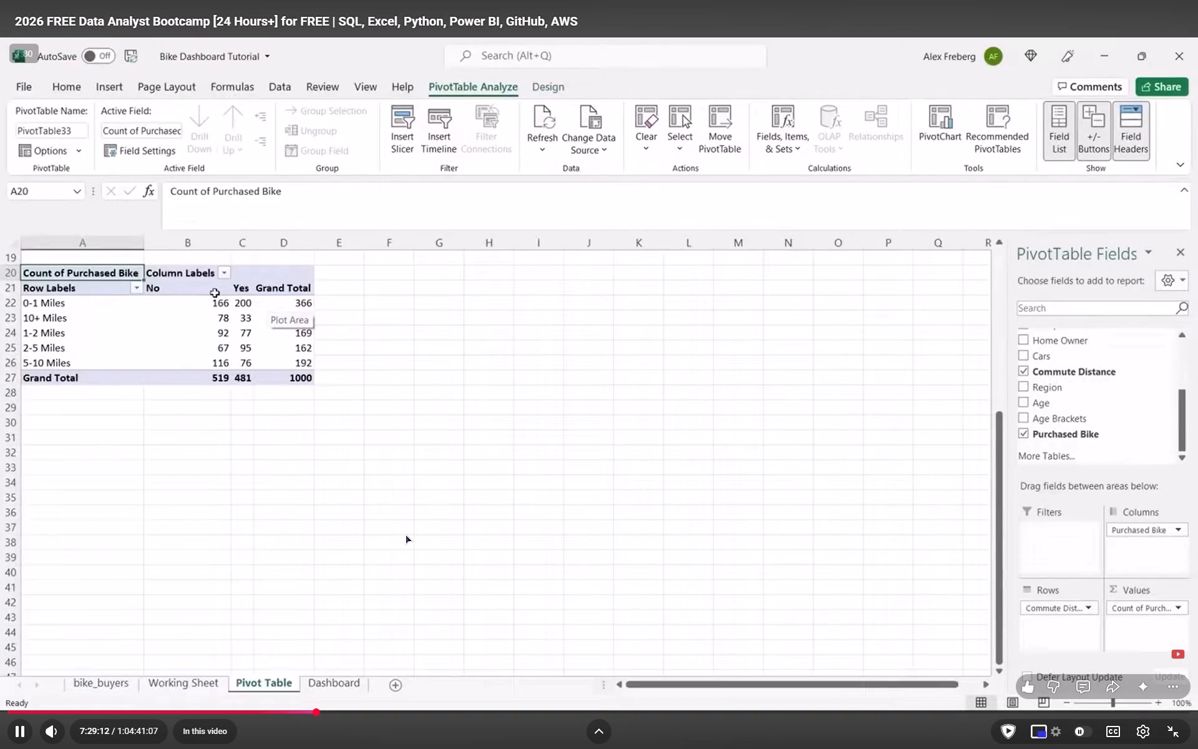
key(alt+Tab)
key(alt+Tab)
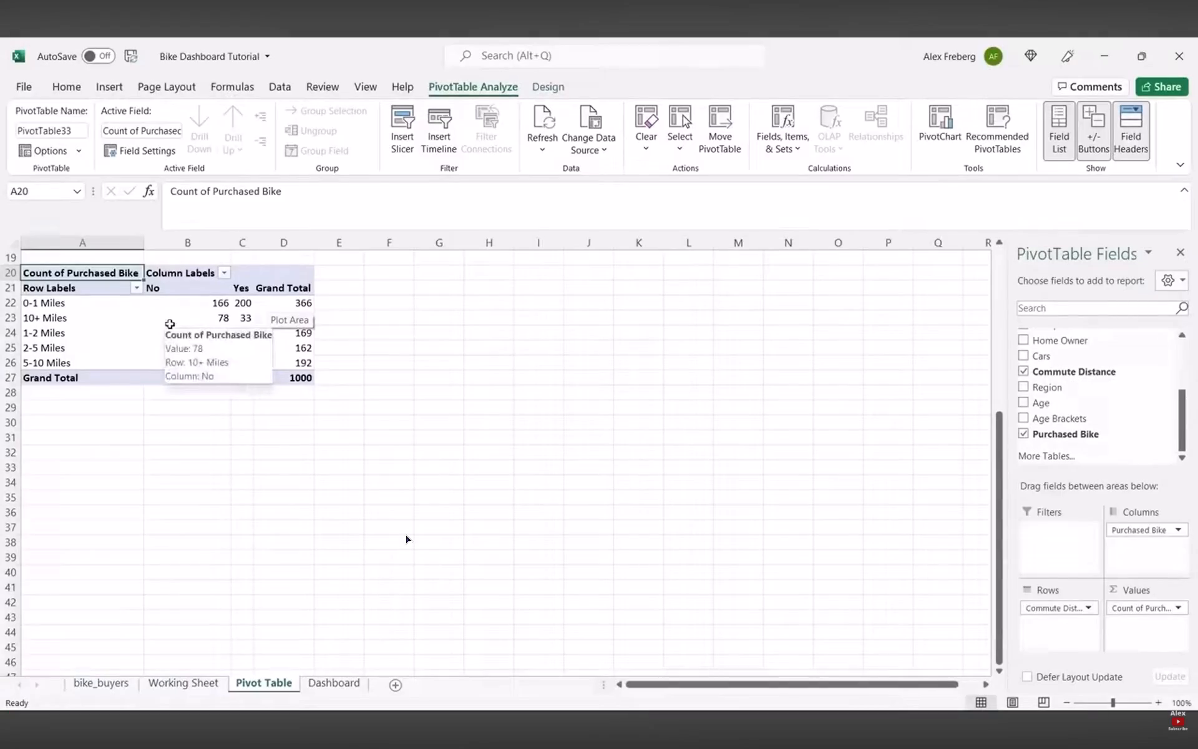
key(alt+Tab)
key(alt+Tab)
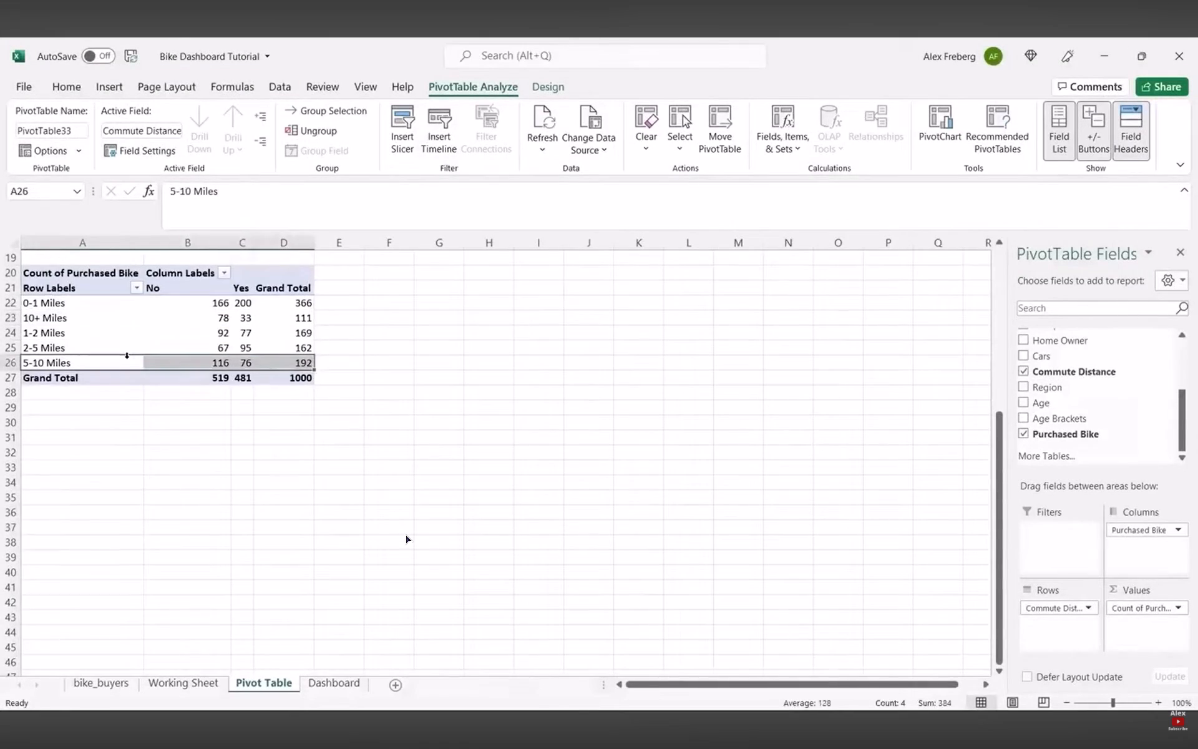
key(j)
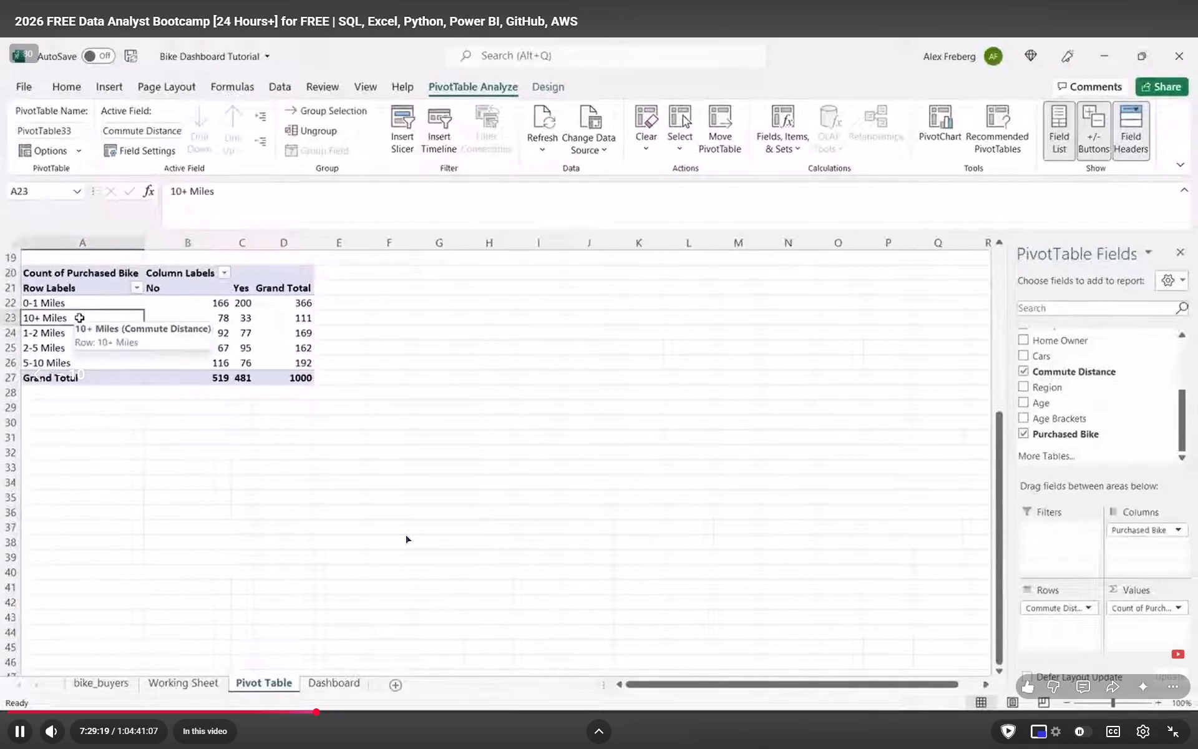
key(j)
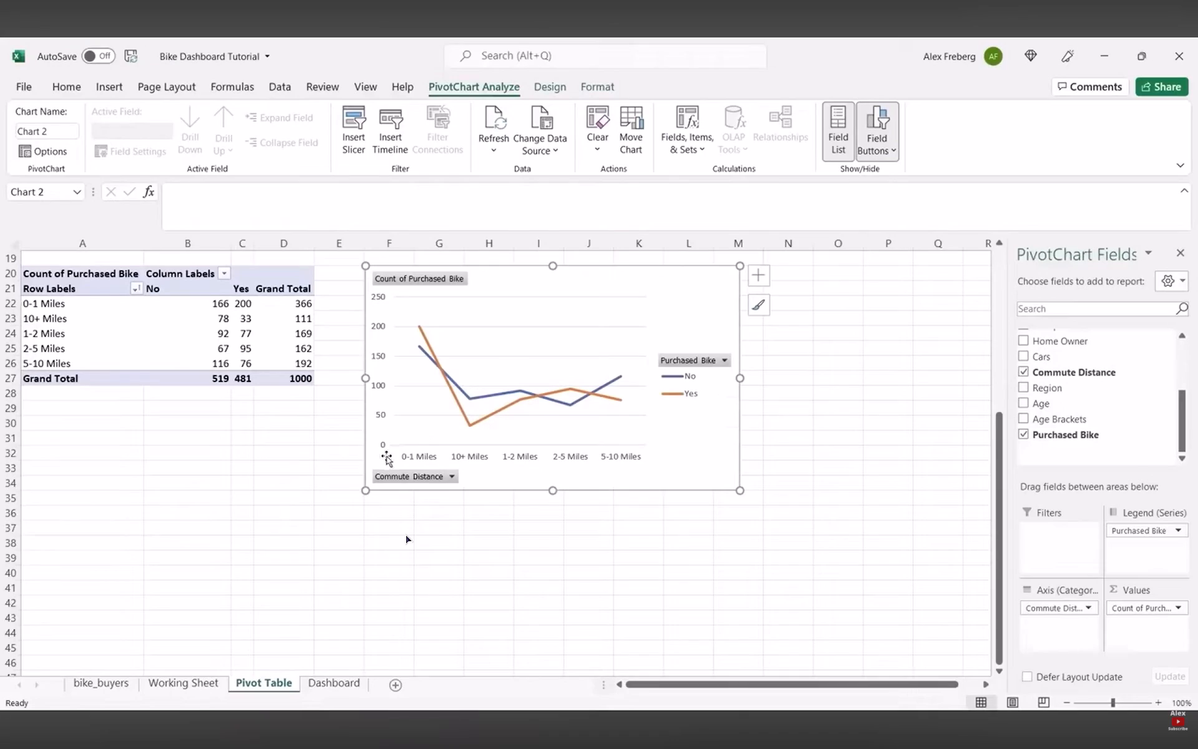
text(jj)
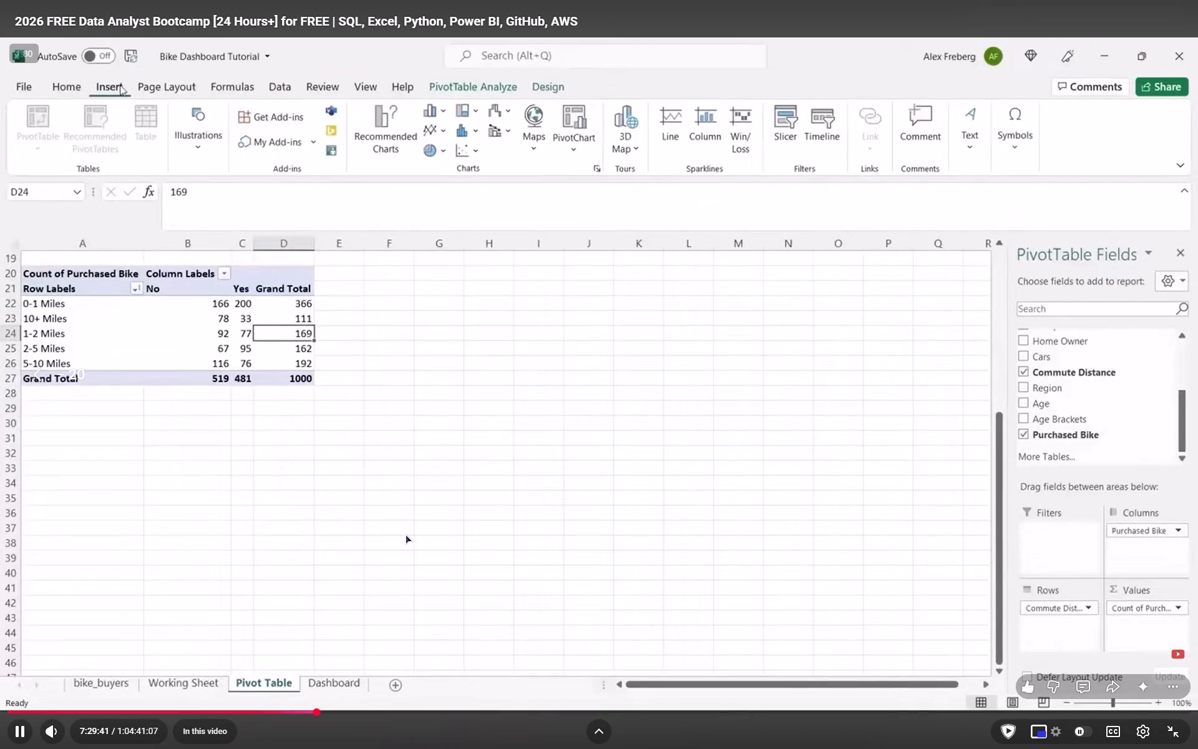
key(space)
Back in Excel, insert a Line with Markers chart from the commute distance pivot table.
key(alt+Tab)
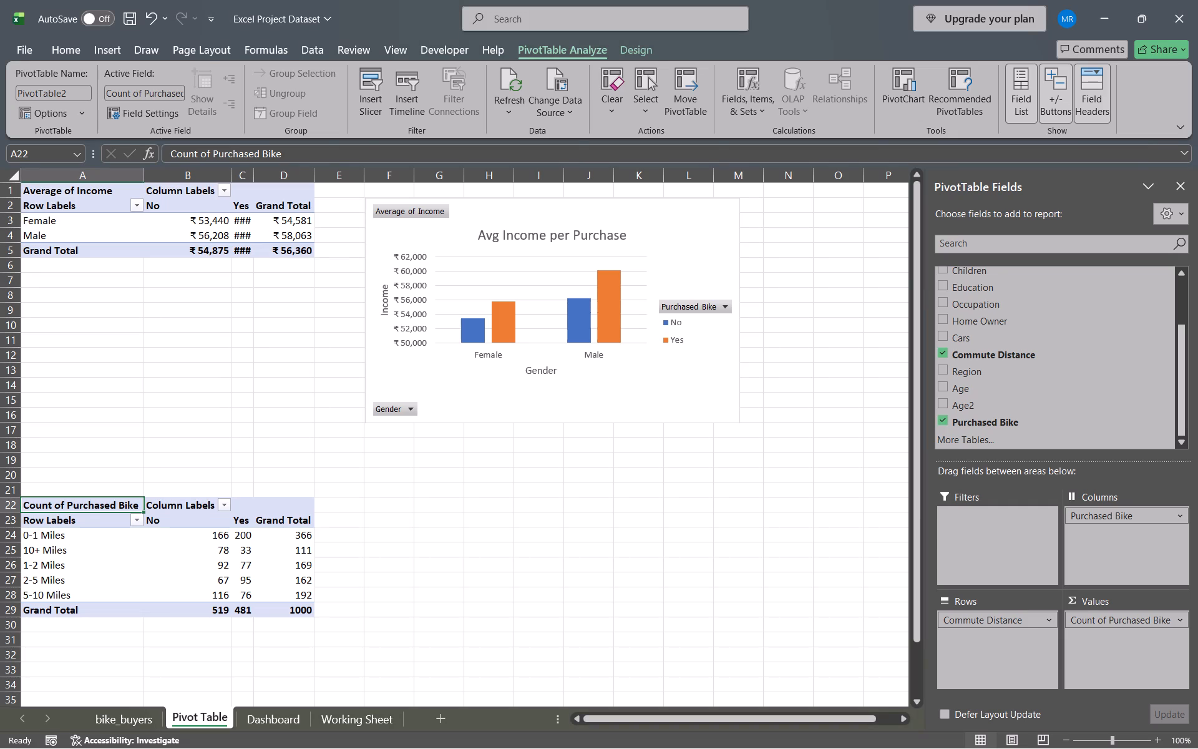
click(105, 47)
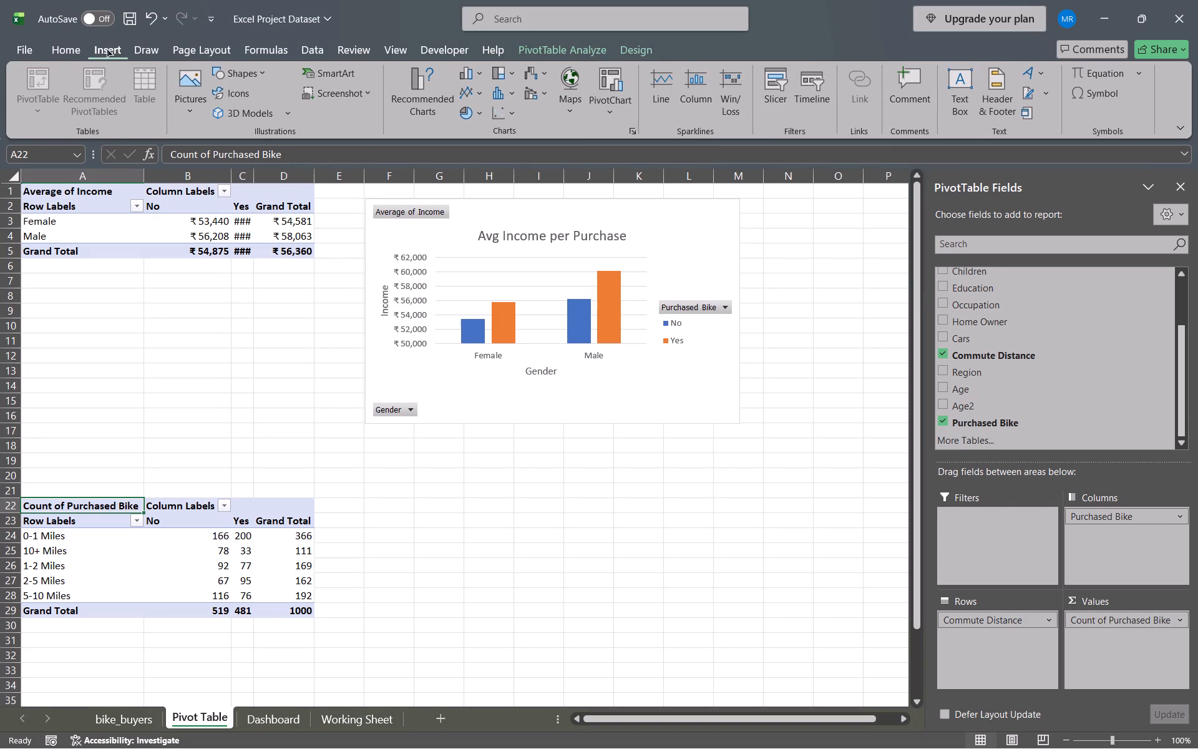
click(430, 88)
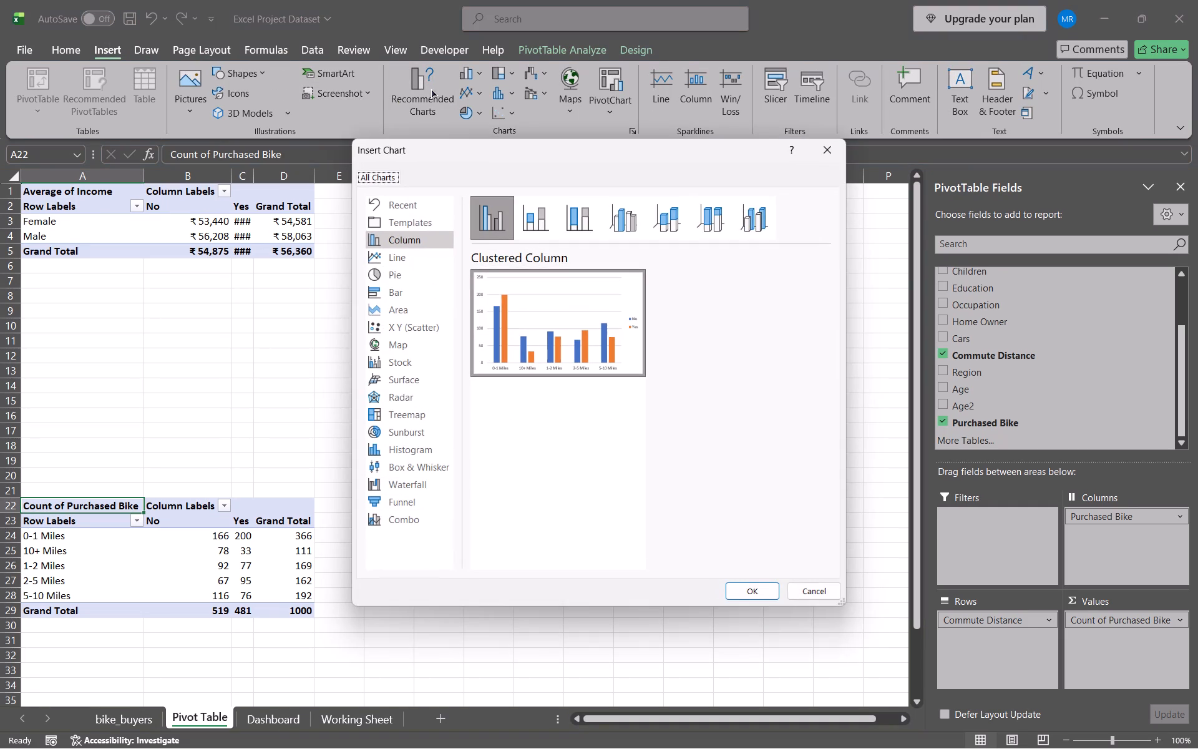
click(402, 257)
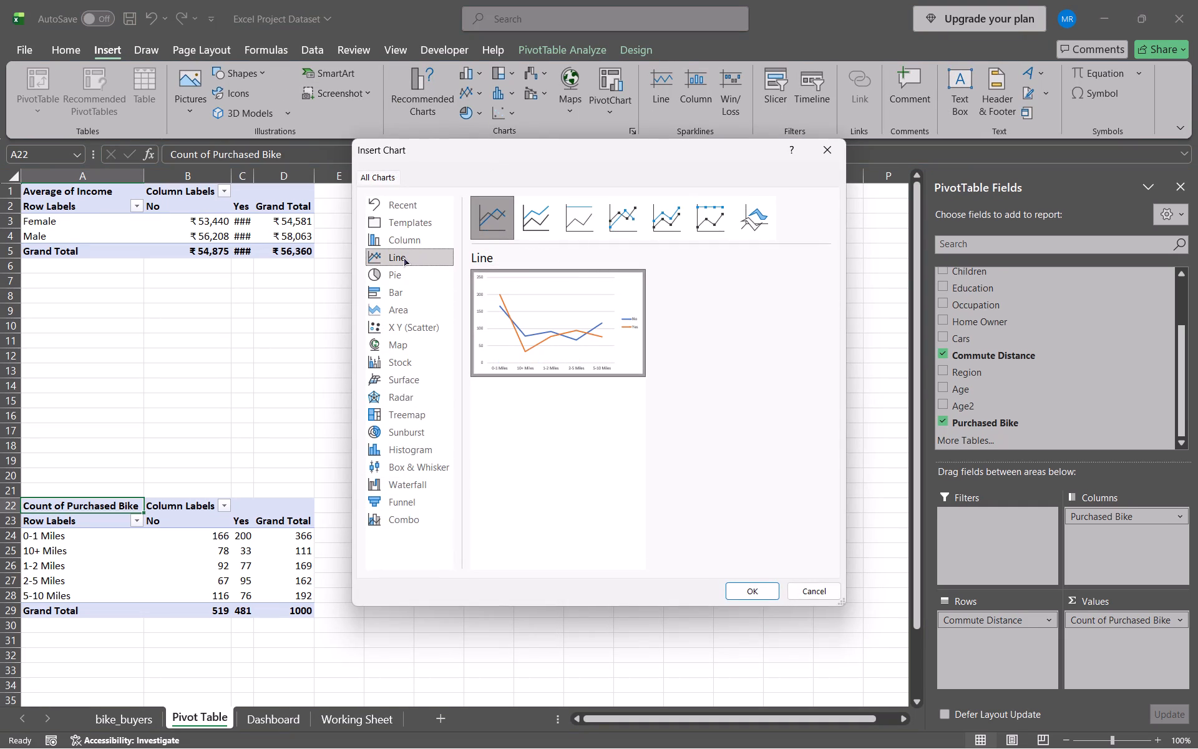
click(543, 208)
click(588, 207)
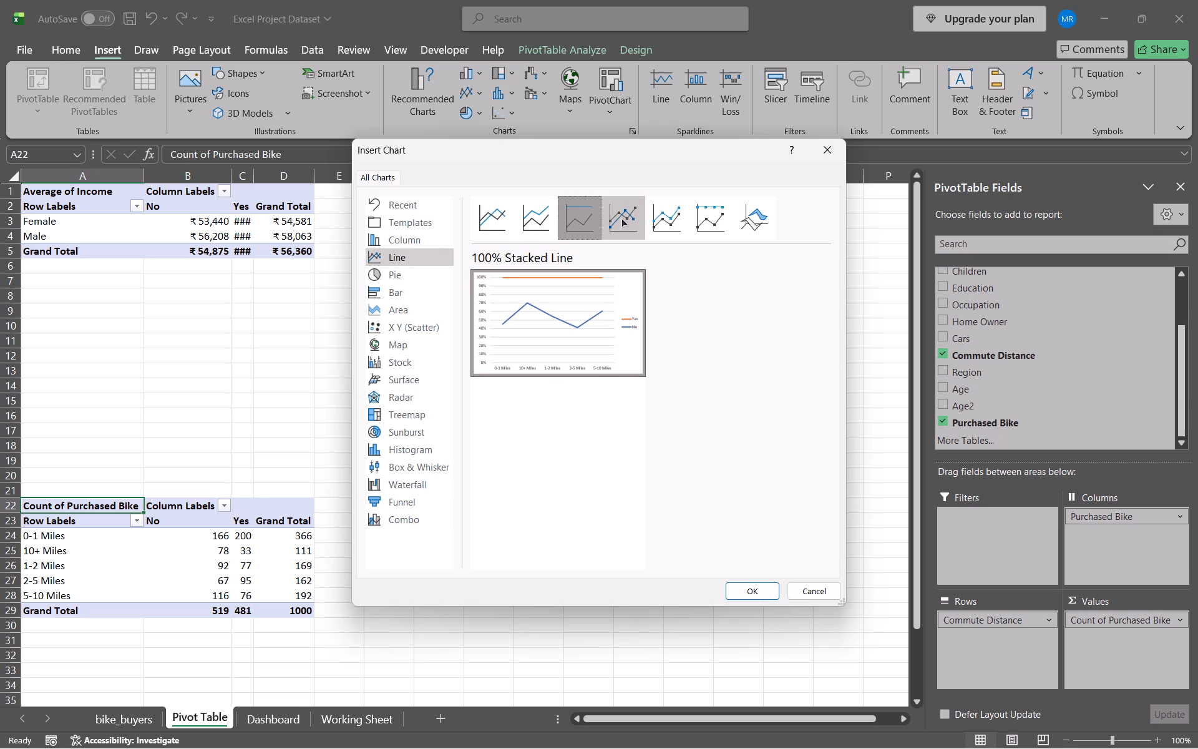
click(630, 219)
click(682, 235)
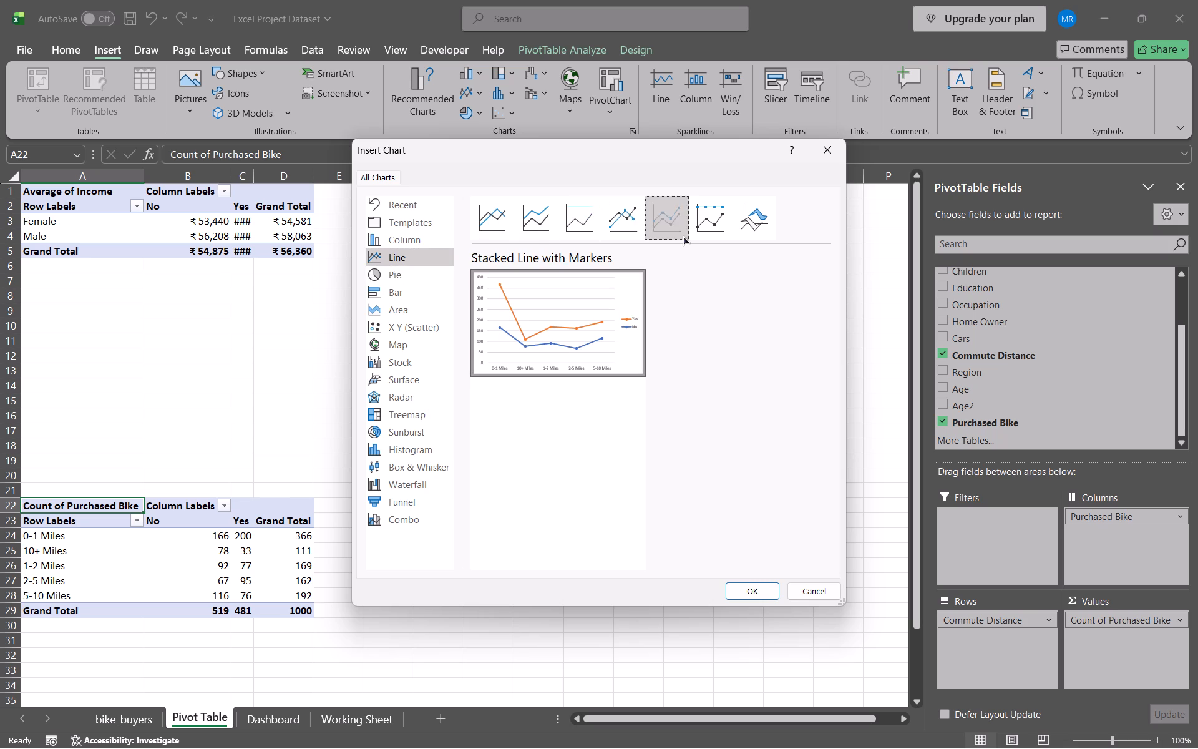
click(582, 212)
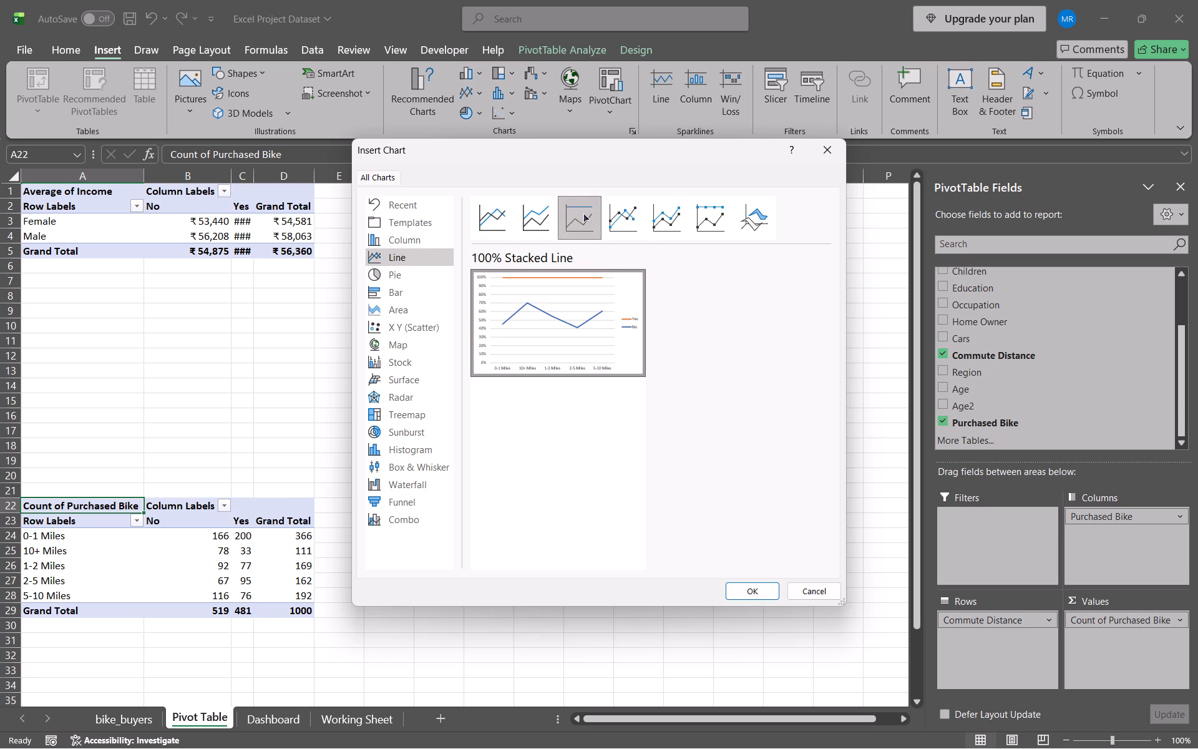
click(621, 215)
click(494, 211)
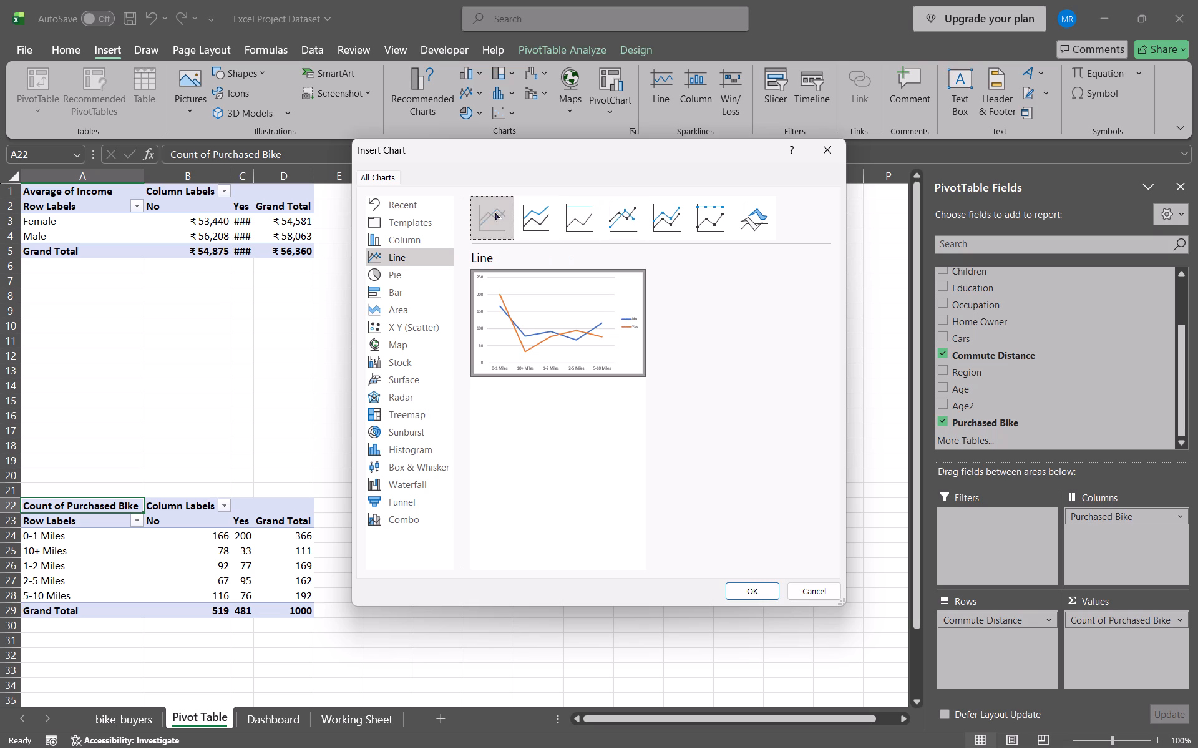
click(620, 205)
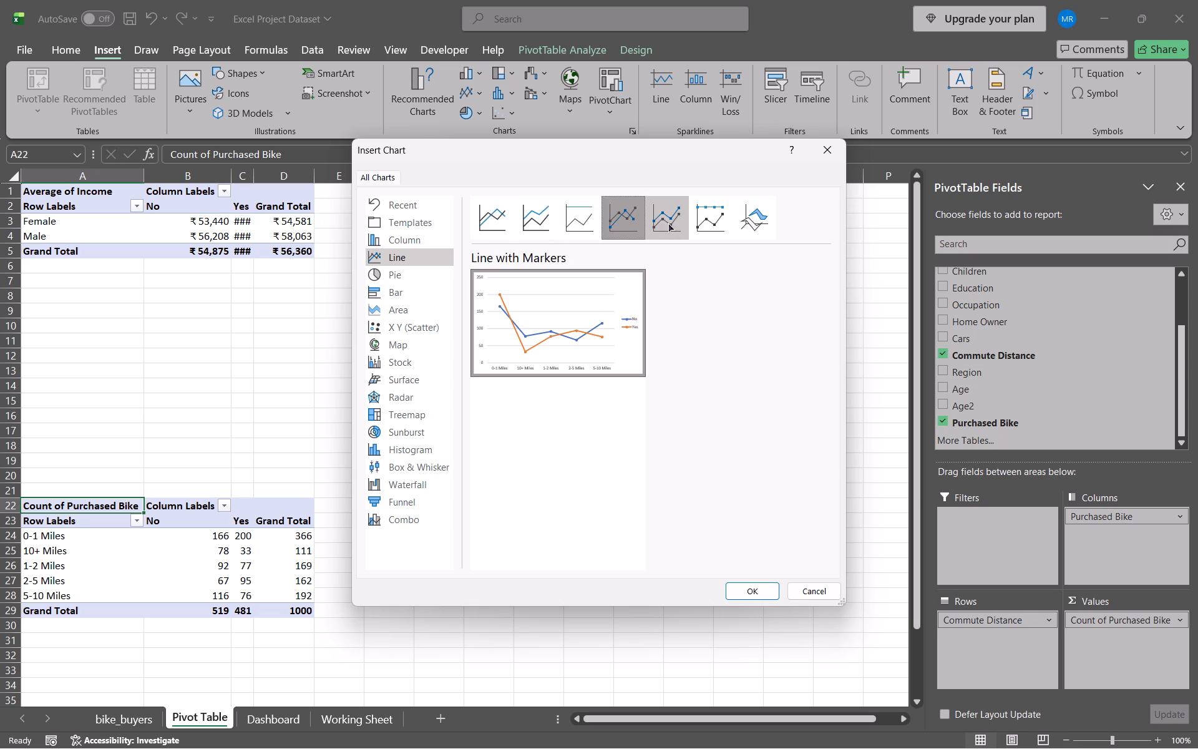
click(752, 590)
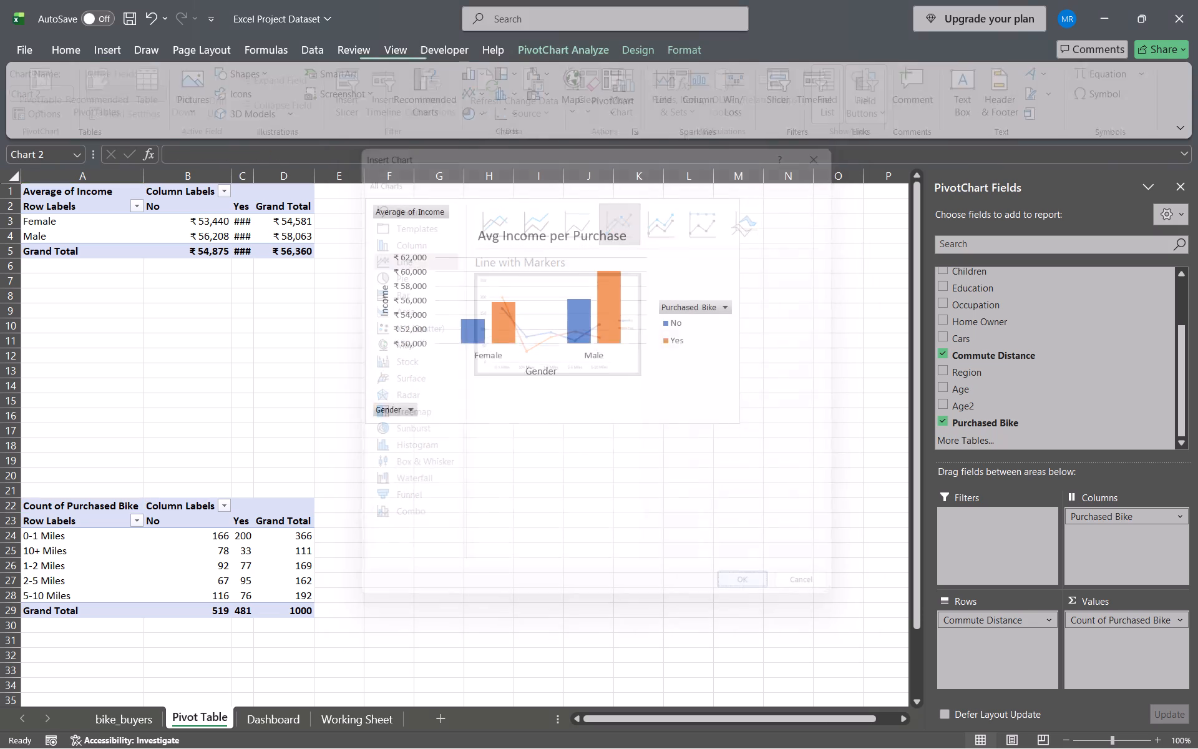
Move the line chart beside the commute distance pivot table, aligned beneath the Avg Income per Purchase chart.
click(446, 396)
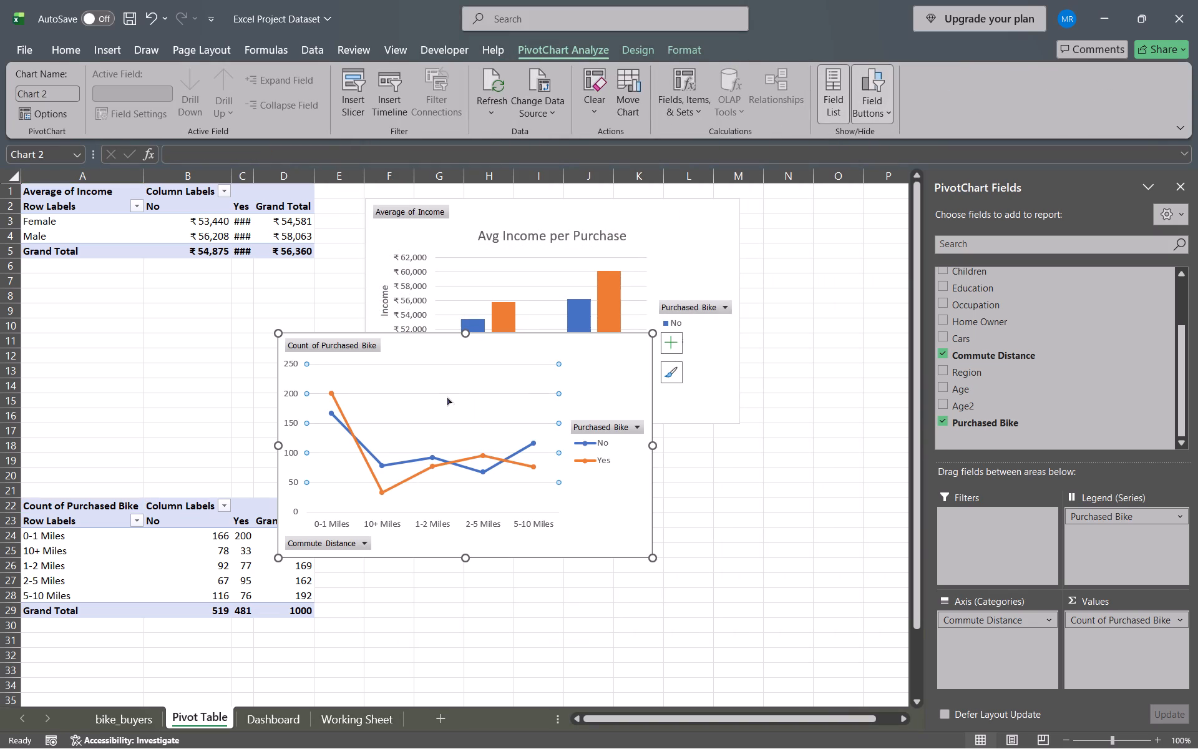
click(608, 369)
drag(608, 369, 736, 507)
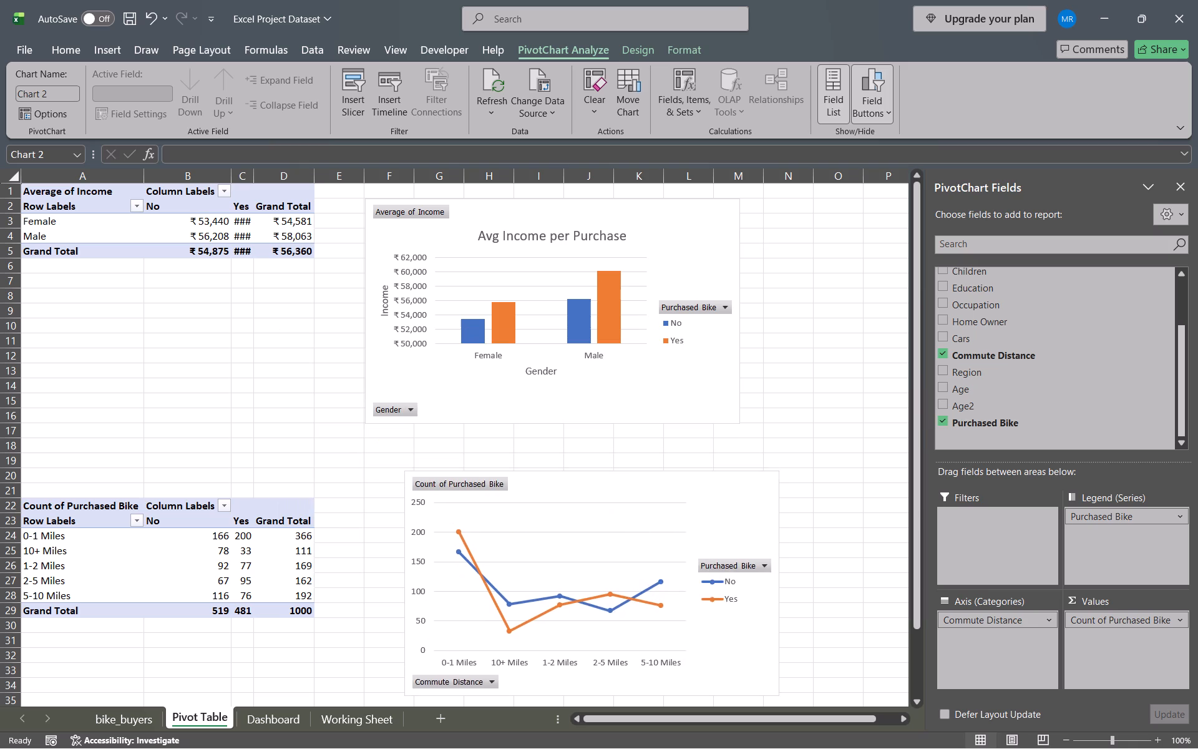
drag(736, 507, 697, 533)
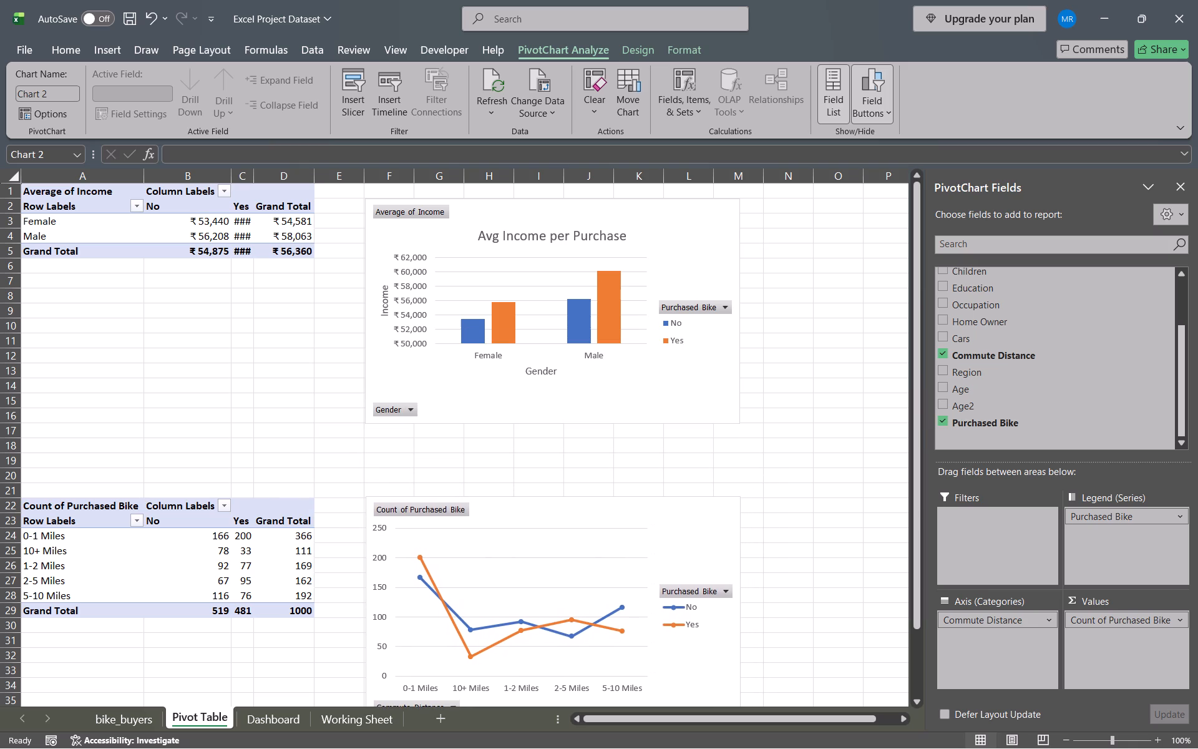
Move the commute distance line chart up so its top edge sits at about row 20.
drag(697, 533, 695, 507)
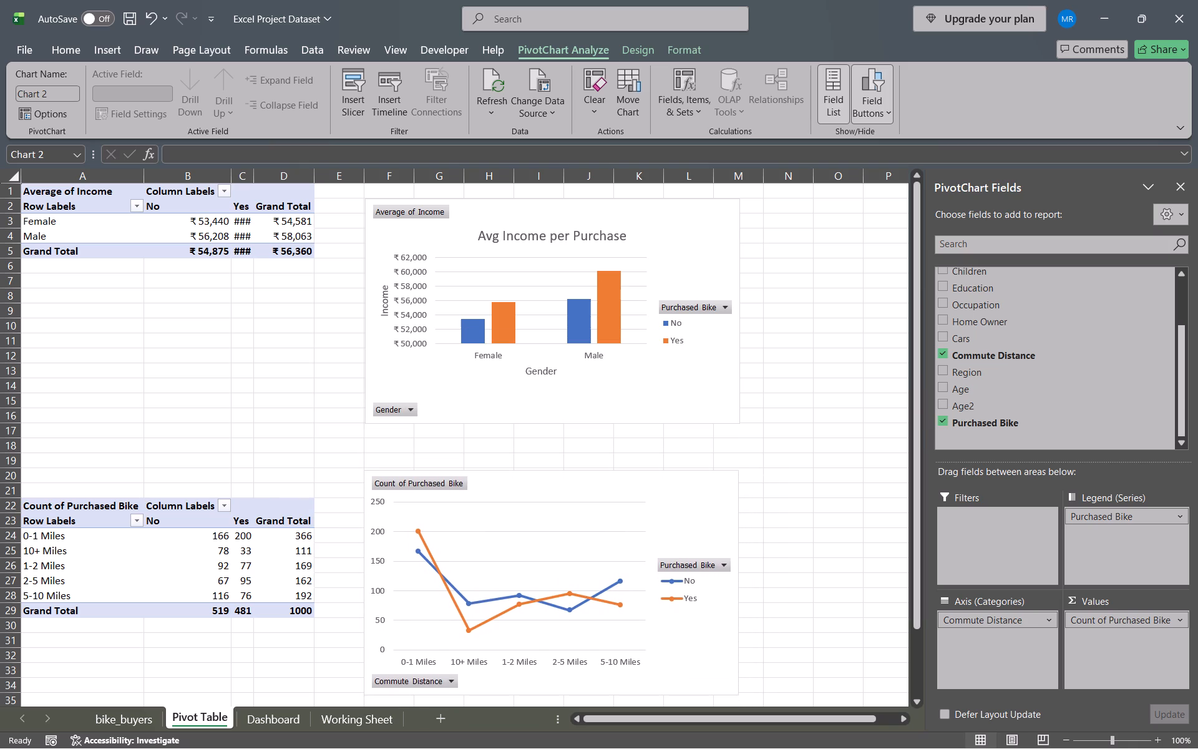
drag(695, 507, 695, 503)
Switch to the tutorial video and watch how the 10+ Miles commute label is replaced and the pivot table refreshed.
key(alt+Tab)
key(space)
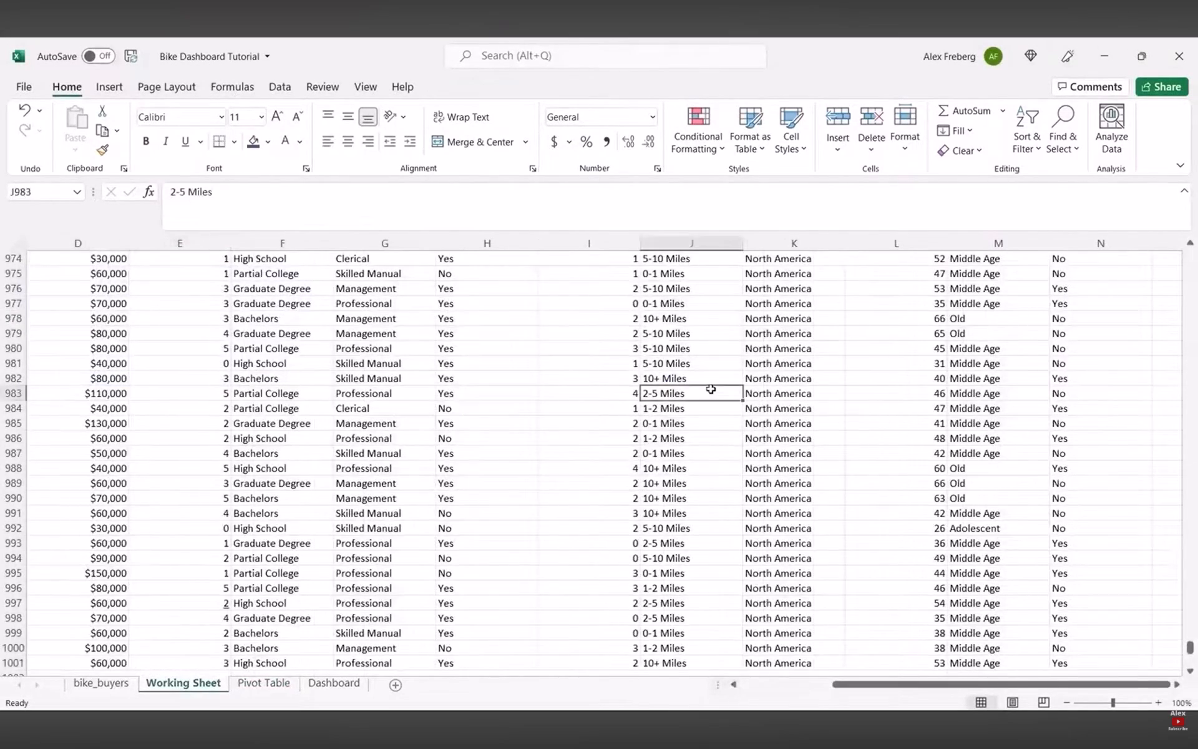
key(space)
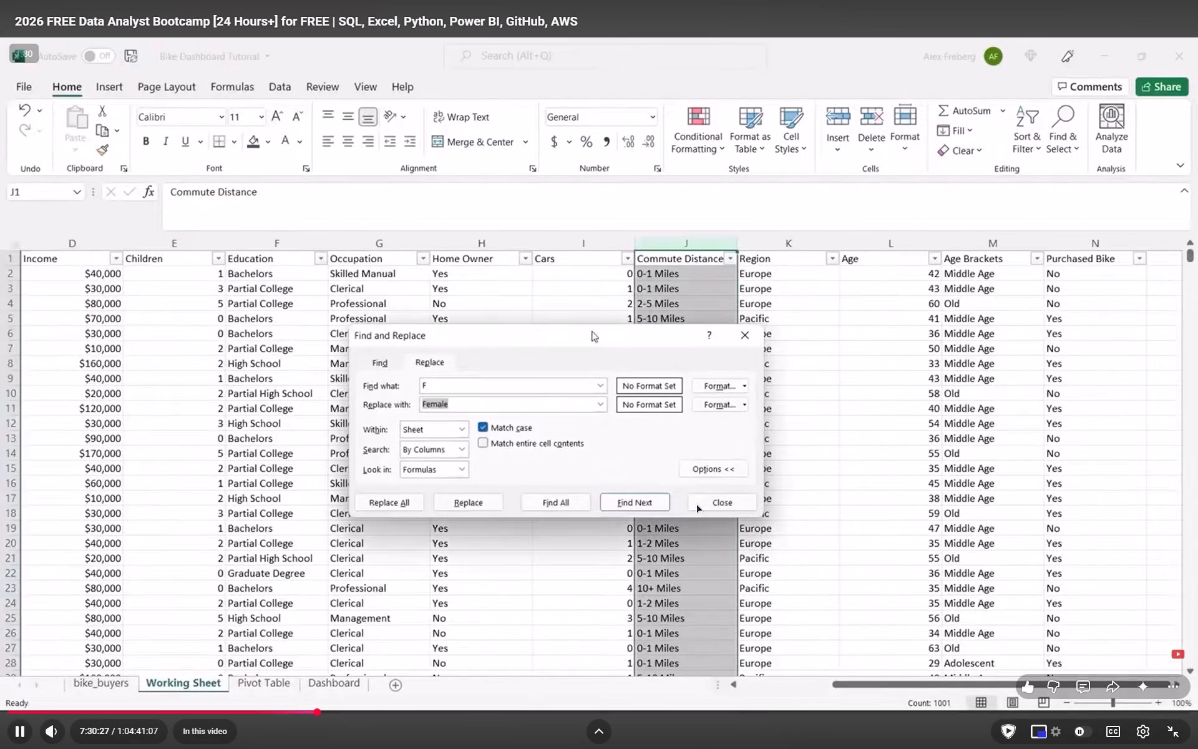
key(space)
key(space)
key(space)
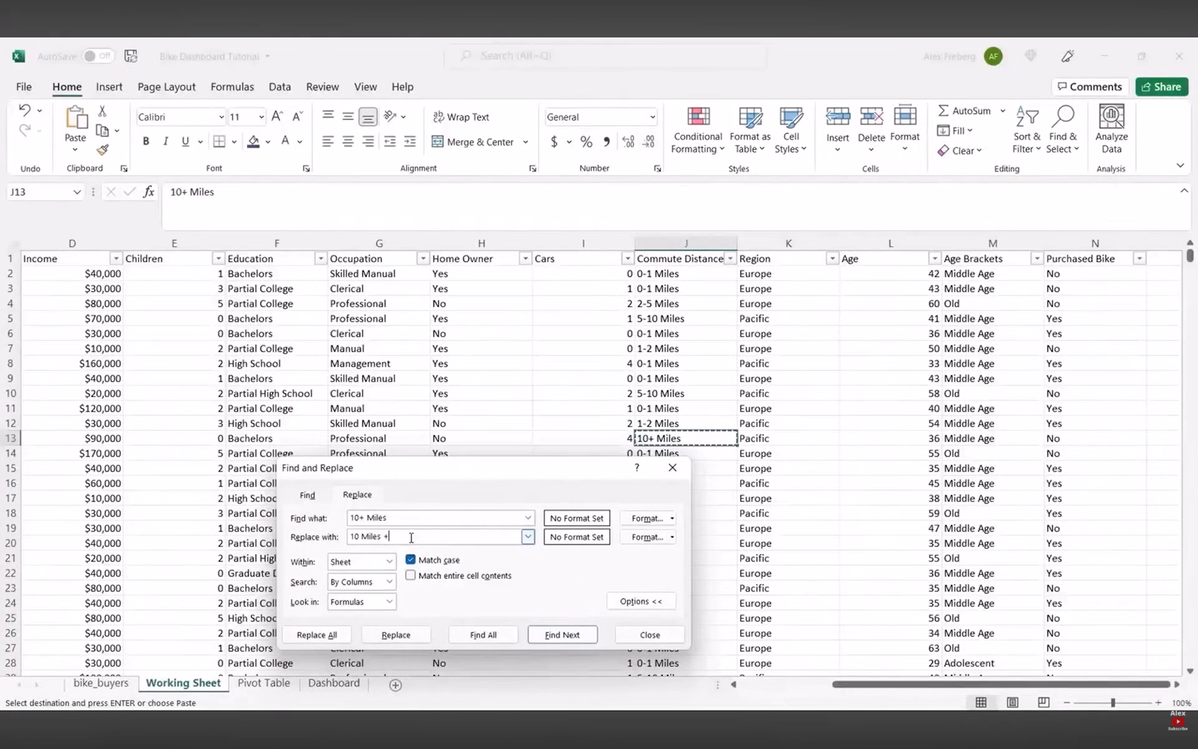
key(space)
key(alt+Tab)
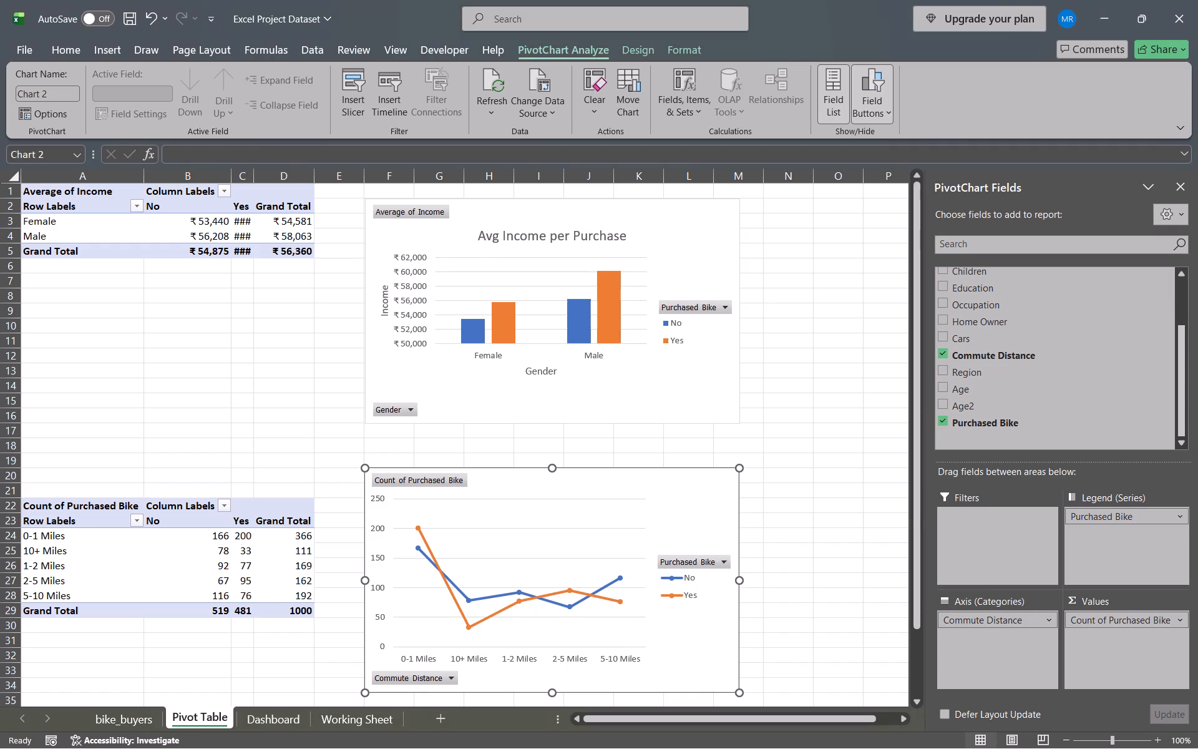
key(alt+Tab)
key(space)
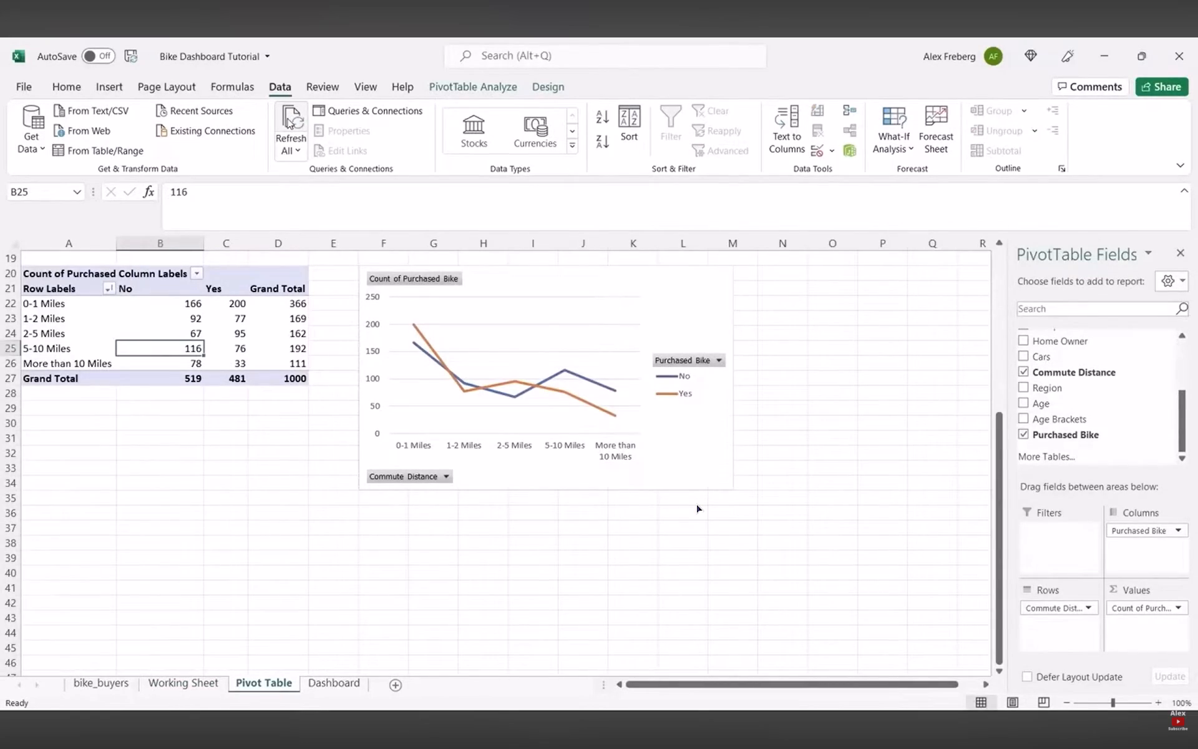
key(space)
Back in Excel, replace every "10+ Miles" on the bike_buyers sheet with "More than 10" using Find and Replace.
key(alt+Tab)
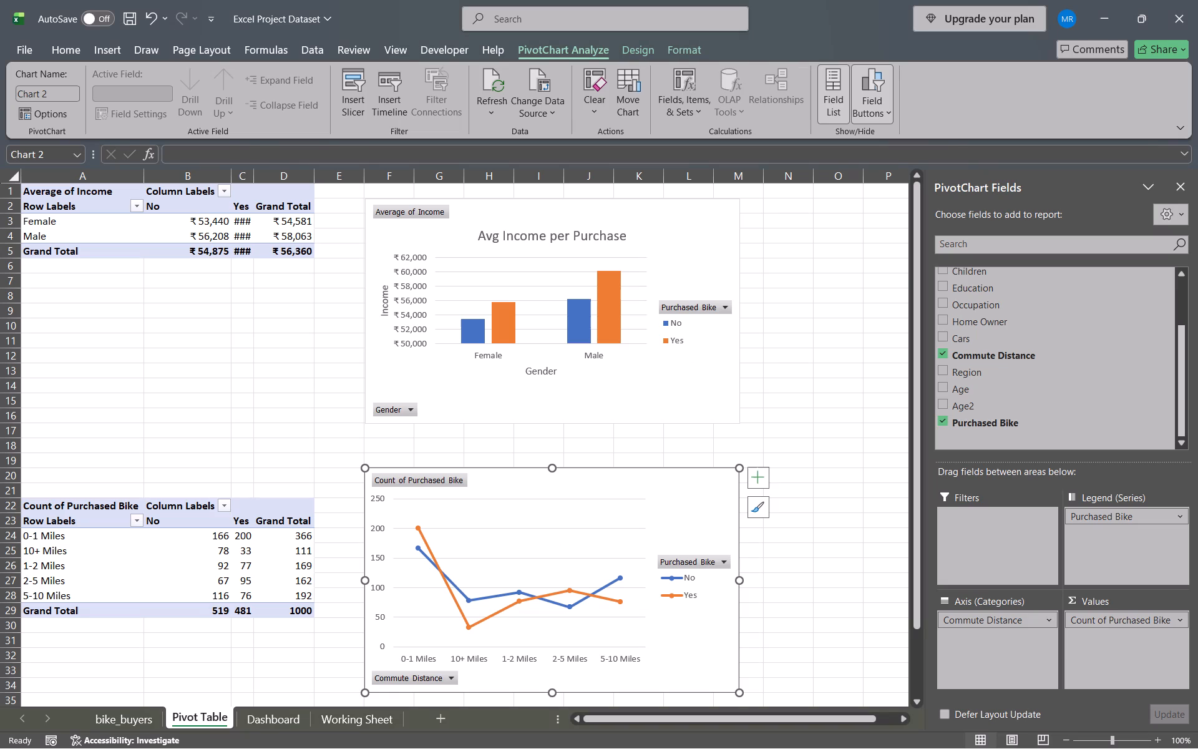
double_click(129, 725)
scroll(668, 333, up, 9)
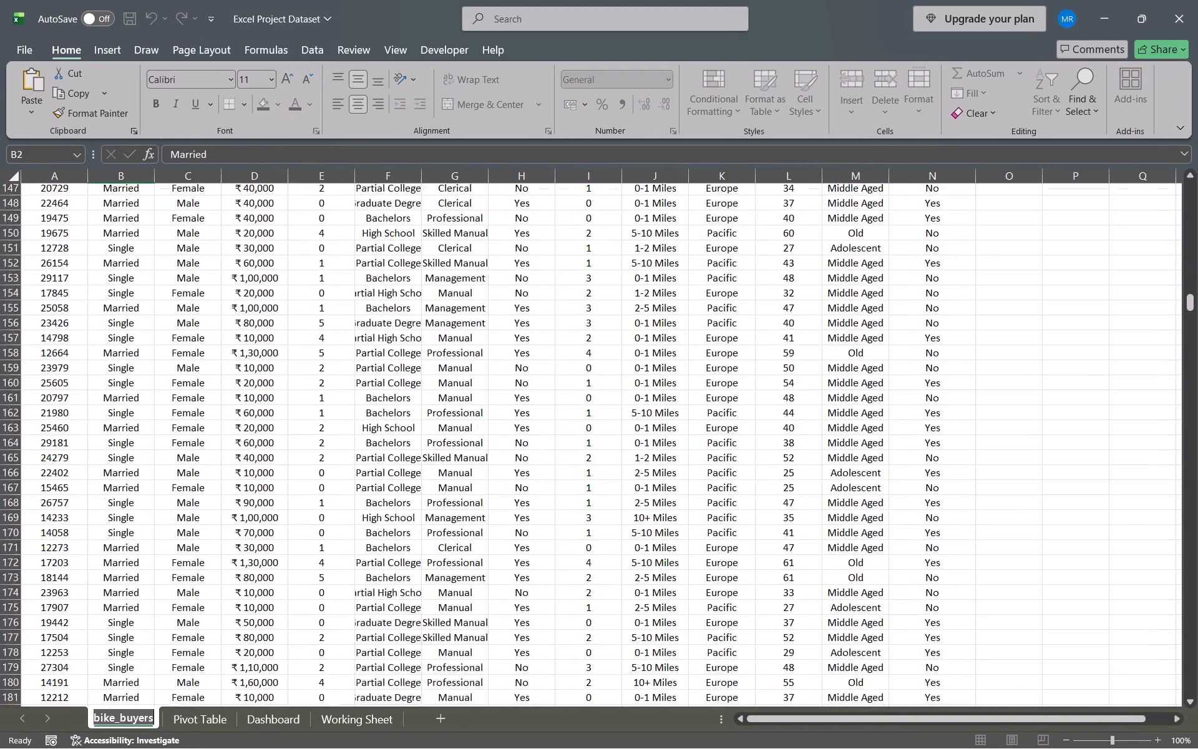
scroll(668, 333, up, 7)
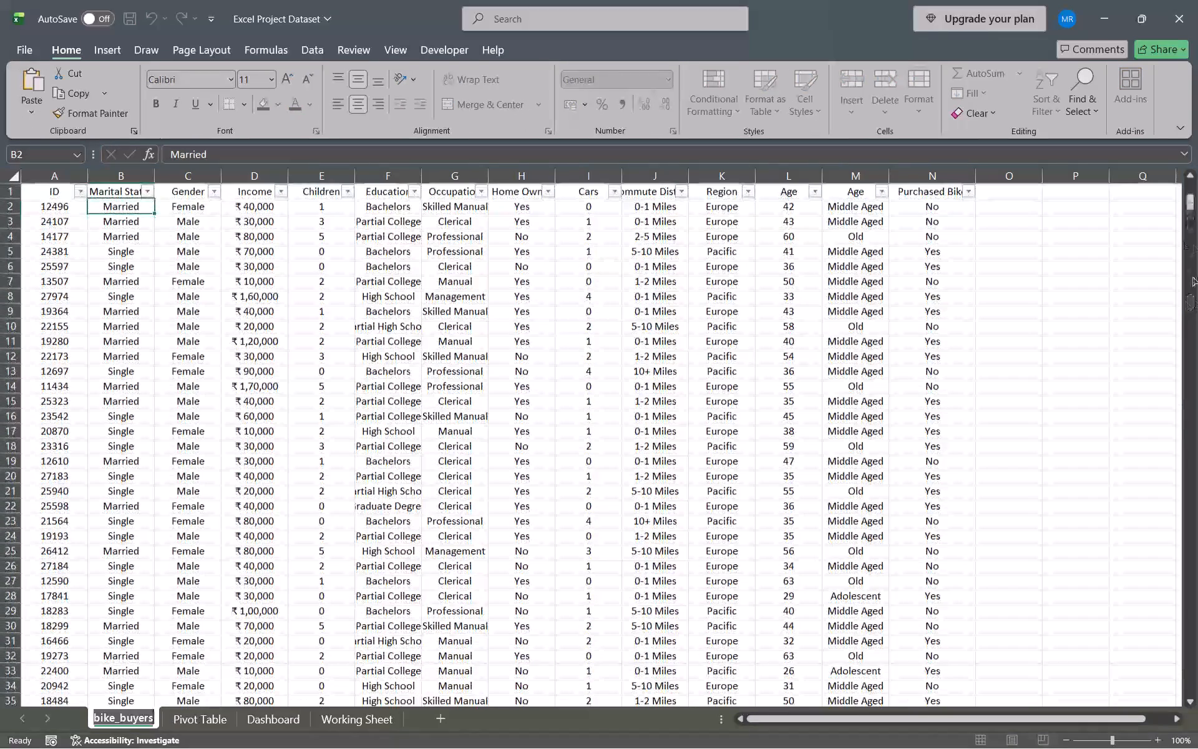
click(662, 178)
key(ctrl+h)
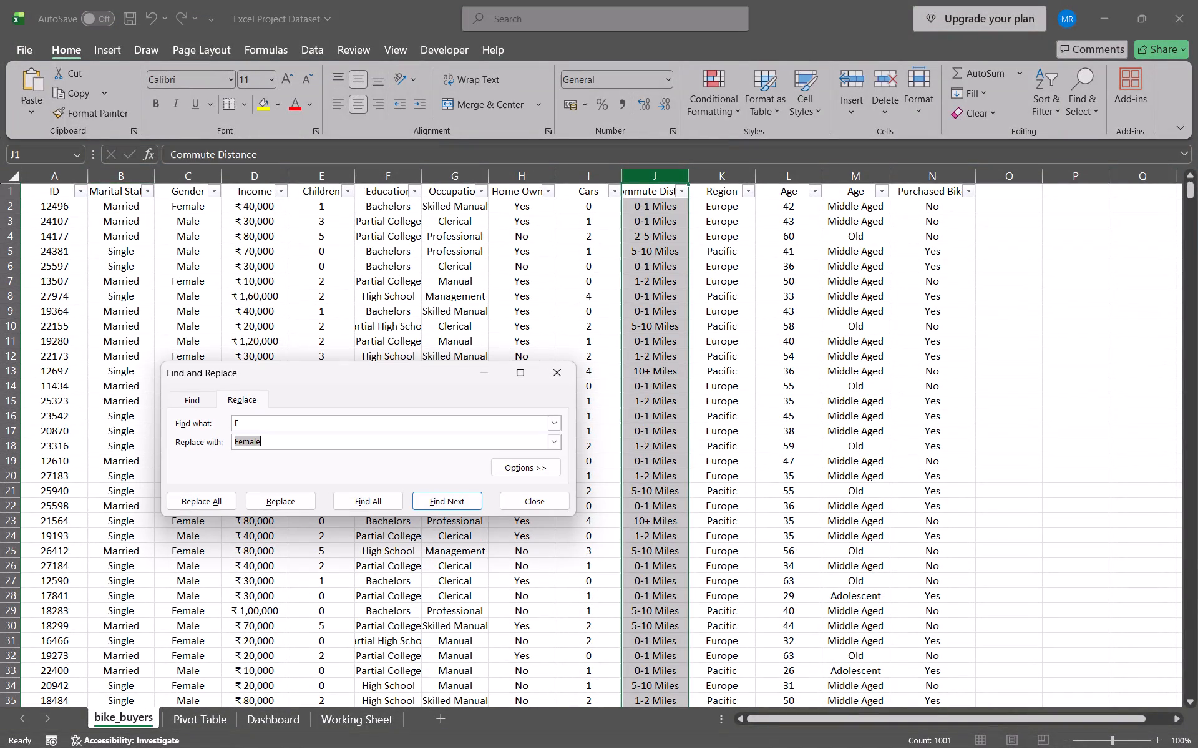
click(302, 421)
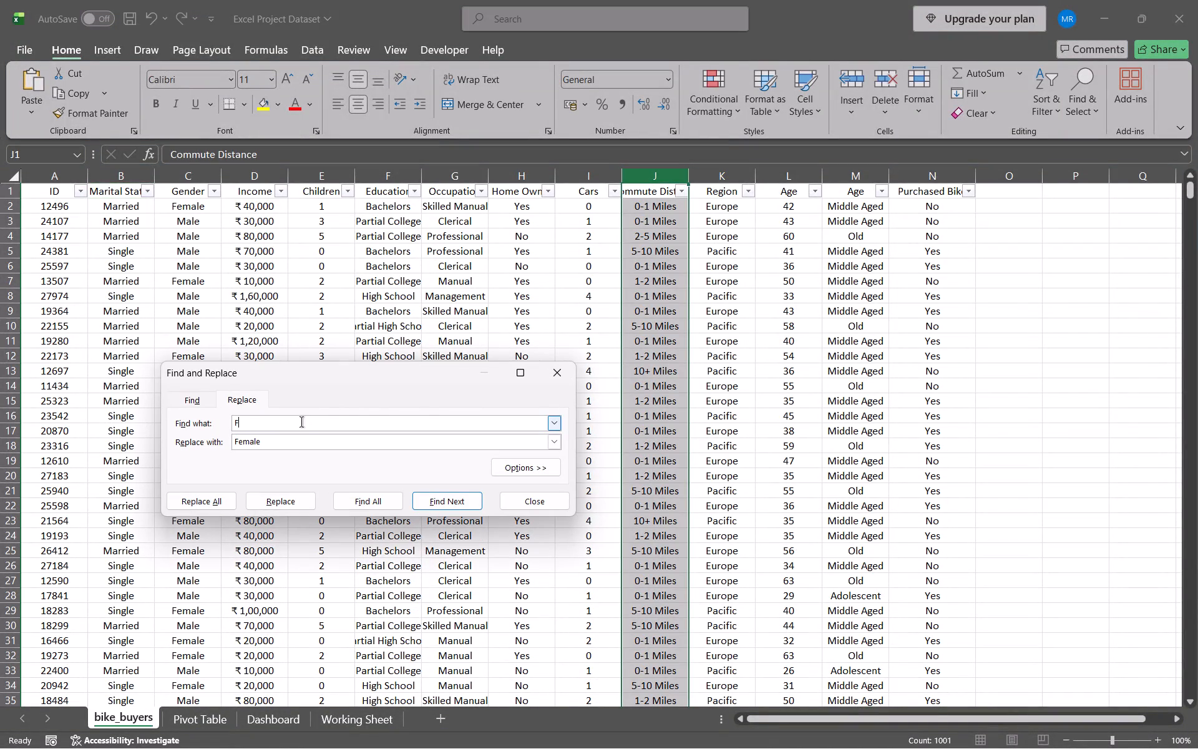
key(BackSpace)
click(660, 370)
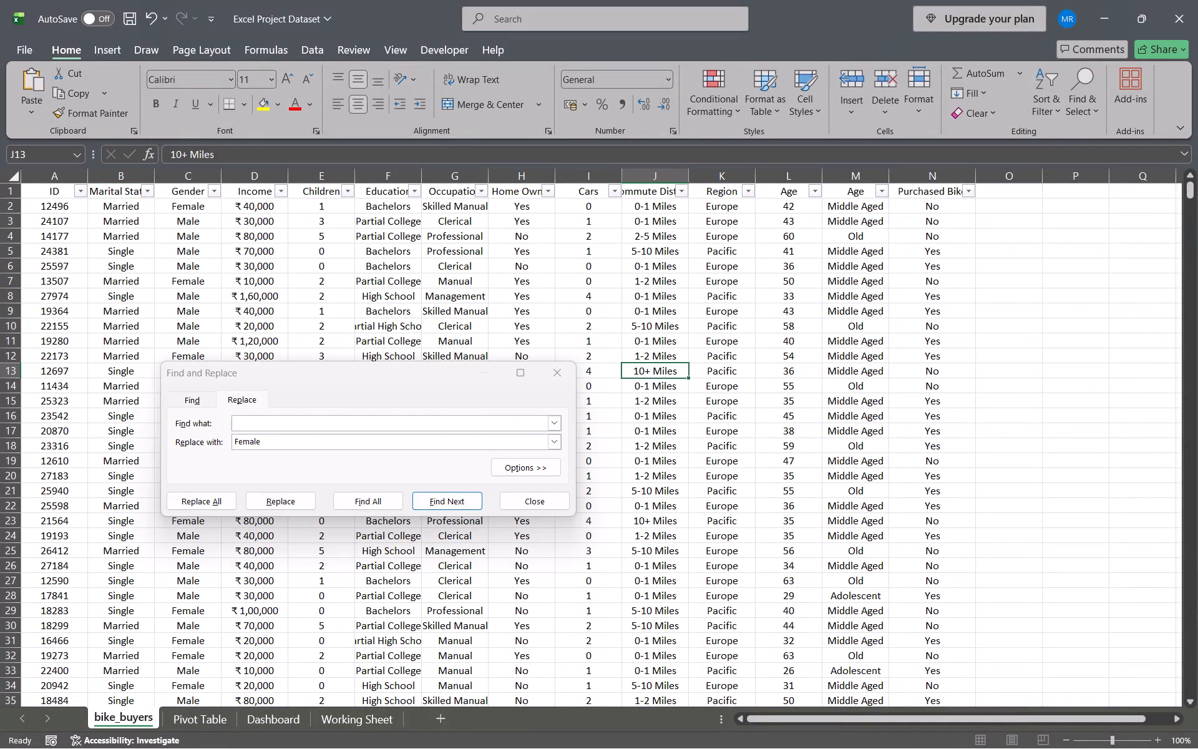
key(ctrl+c)
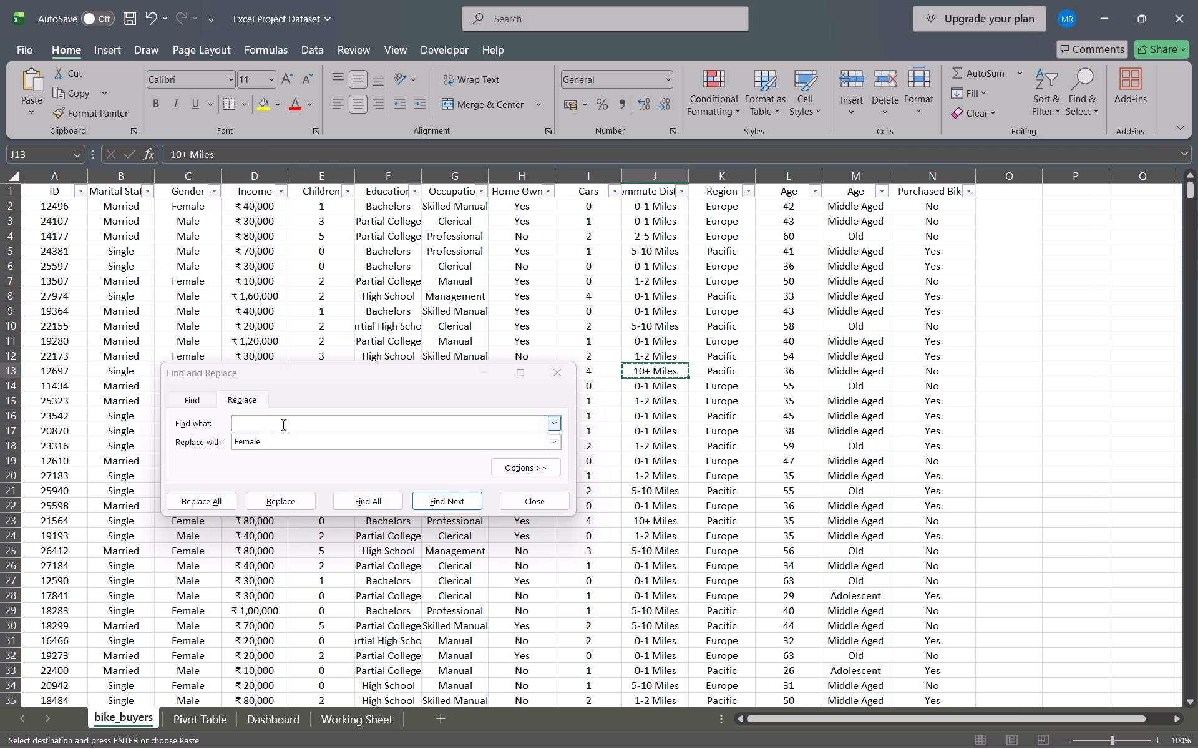
click(284, 424)
key(ctrl+v)
click(271, 446)
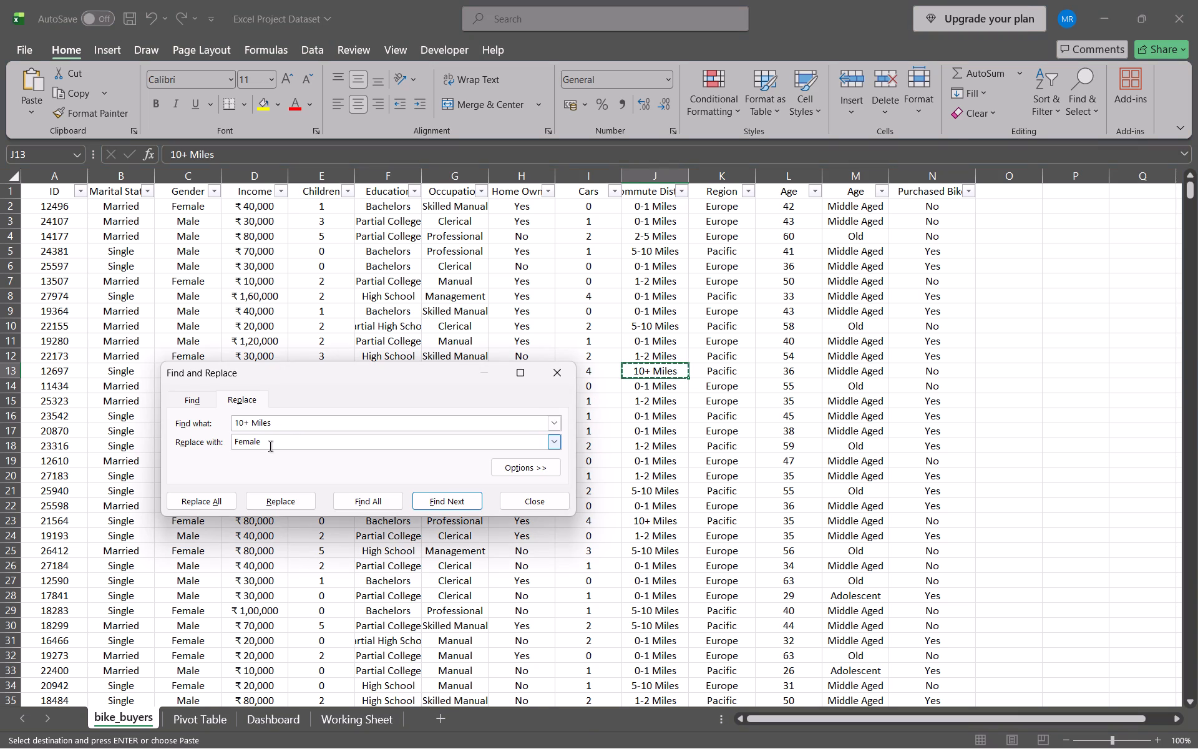
key(ctrl+BackSpace)
key(BackSpace)
key(BackSpace)
key(BackSpace)
key(BackSpace)
key(BackSpace)
key(BackSpace)
key(BackSpace)
key(BackSpace)
key(BackSpace)
key(BackSpace)
key(BackSpace)
key(BackSpace)
key(BackSpace)
key(BackSpace)
key(BackSpace)
key(BackSpace)
key(BackSpace)
text(More3 t)
key(BackSpace)
key(BackSpace)
key(BackSpace)
key(space)
text(than 10)
key(Return)
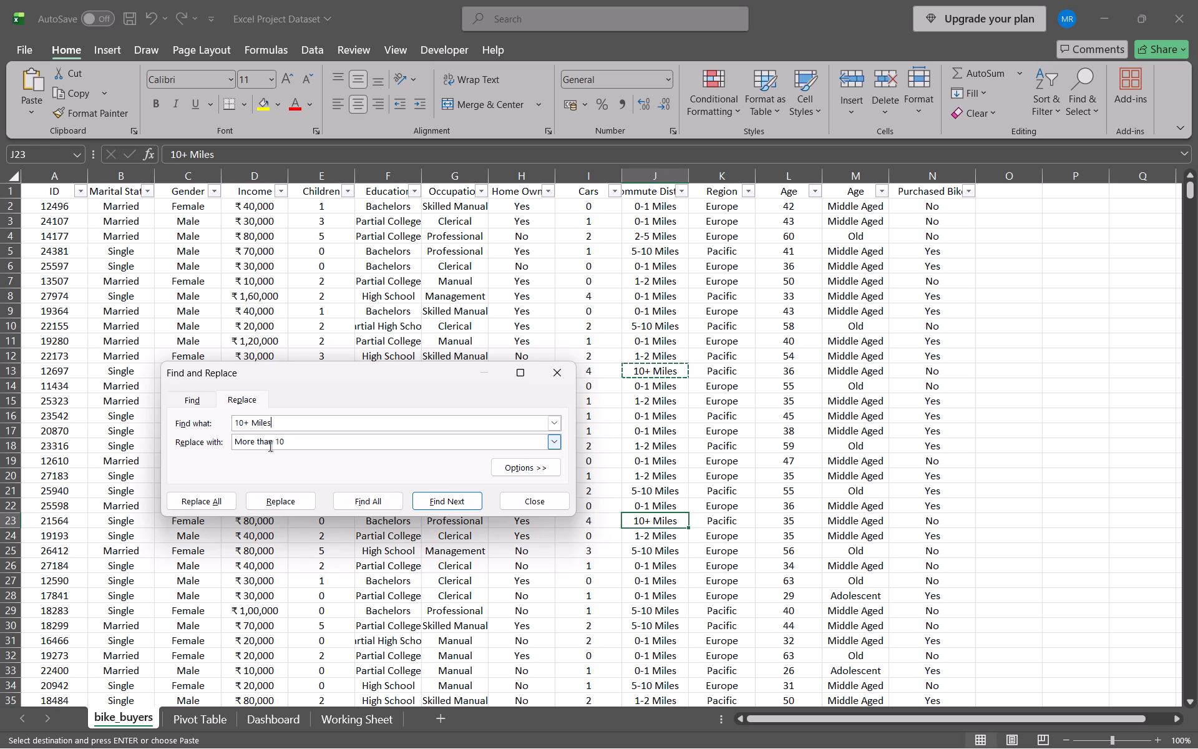
click(228, 508)
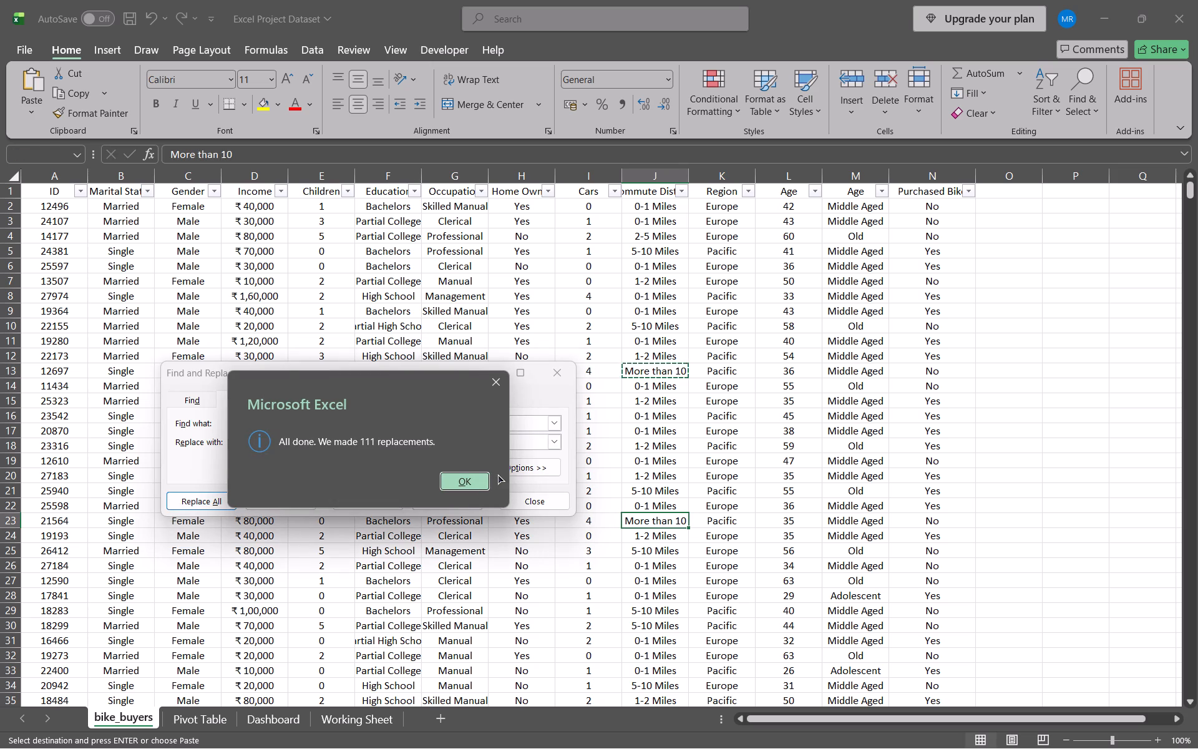
click(459, 481)
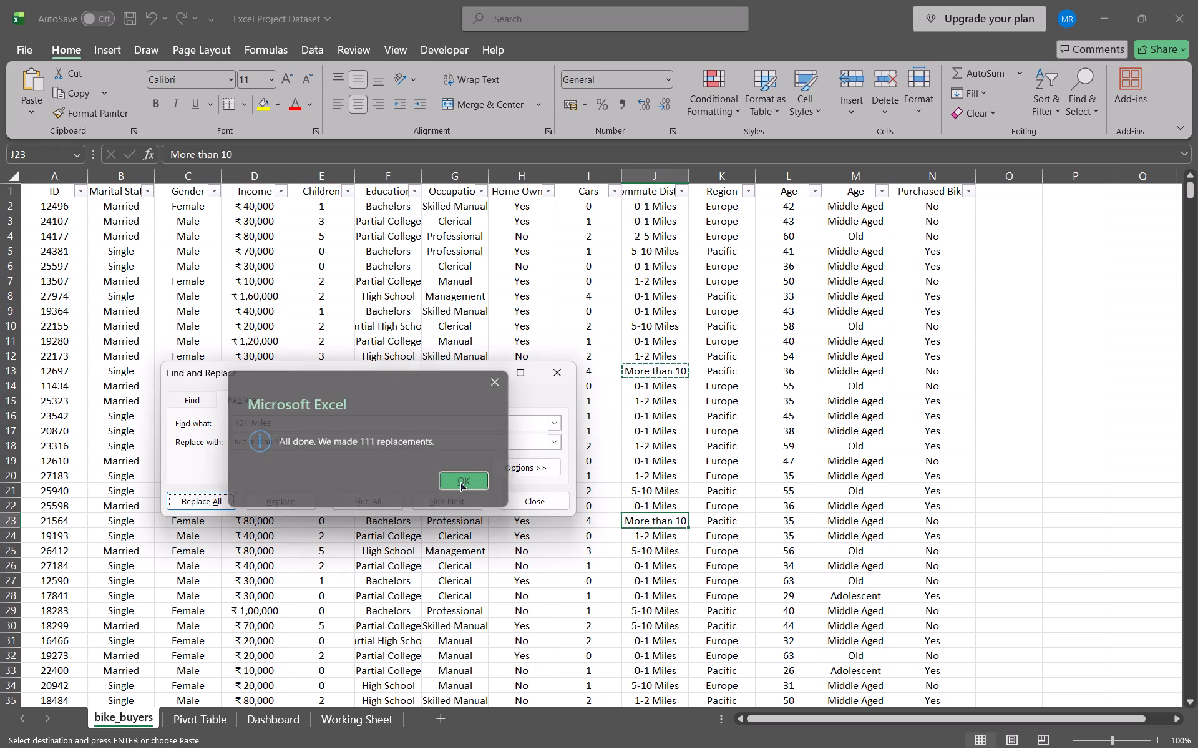
click(564, 379)
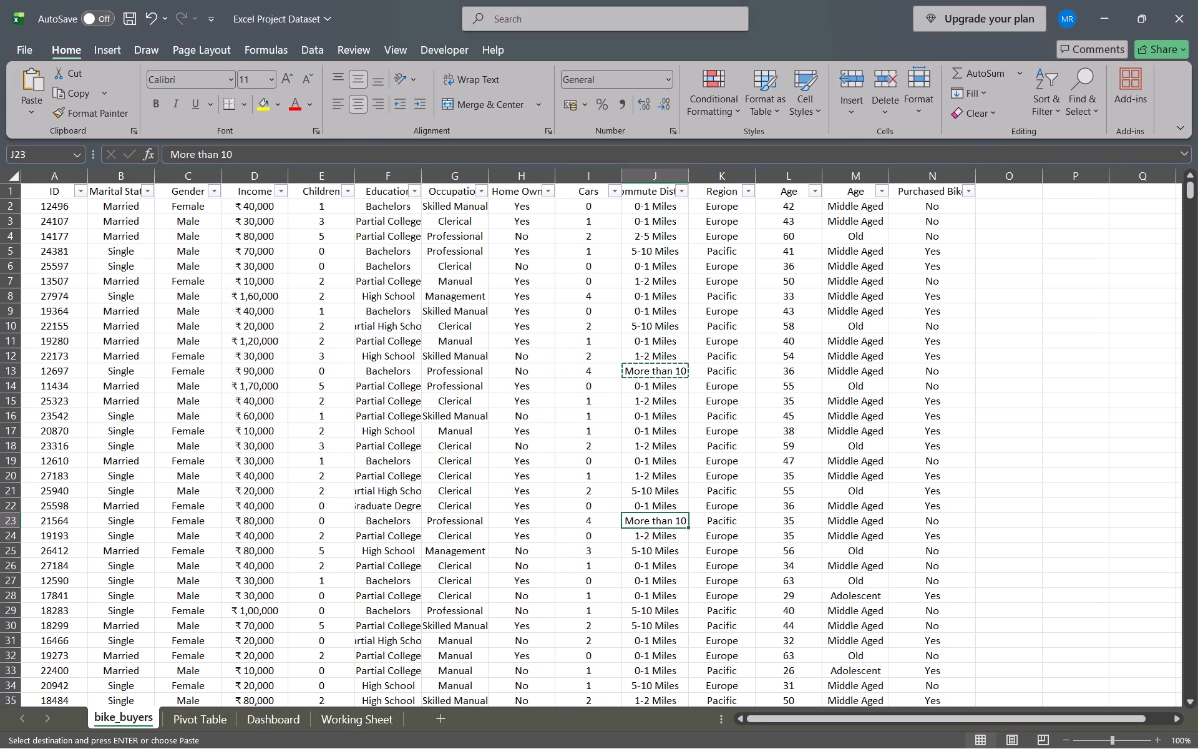
Return to the Pivot Table sheet and refresh all pivot data.
click(199, 725)
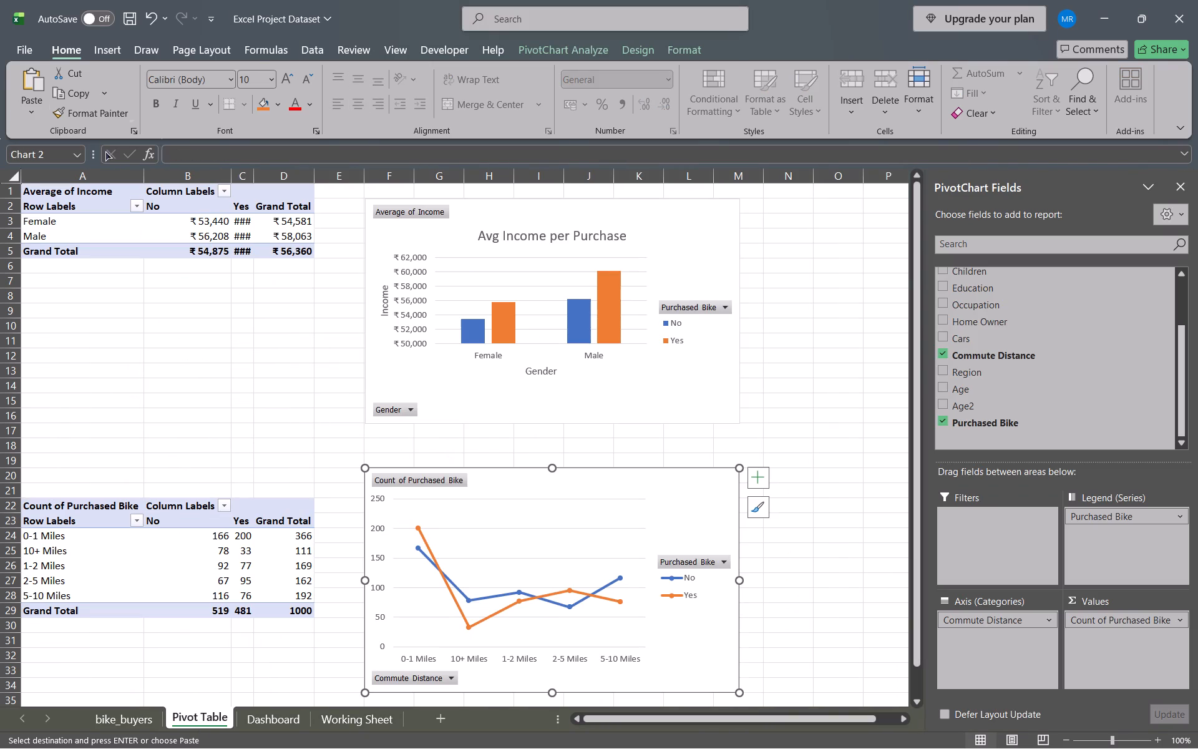
click(305, 46)
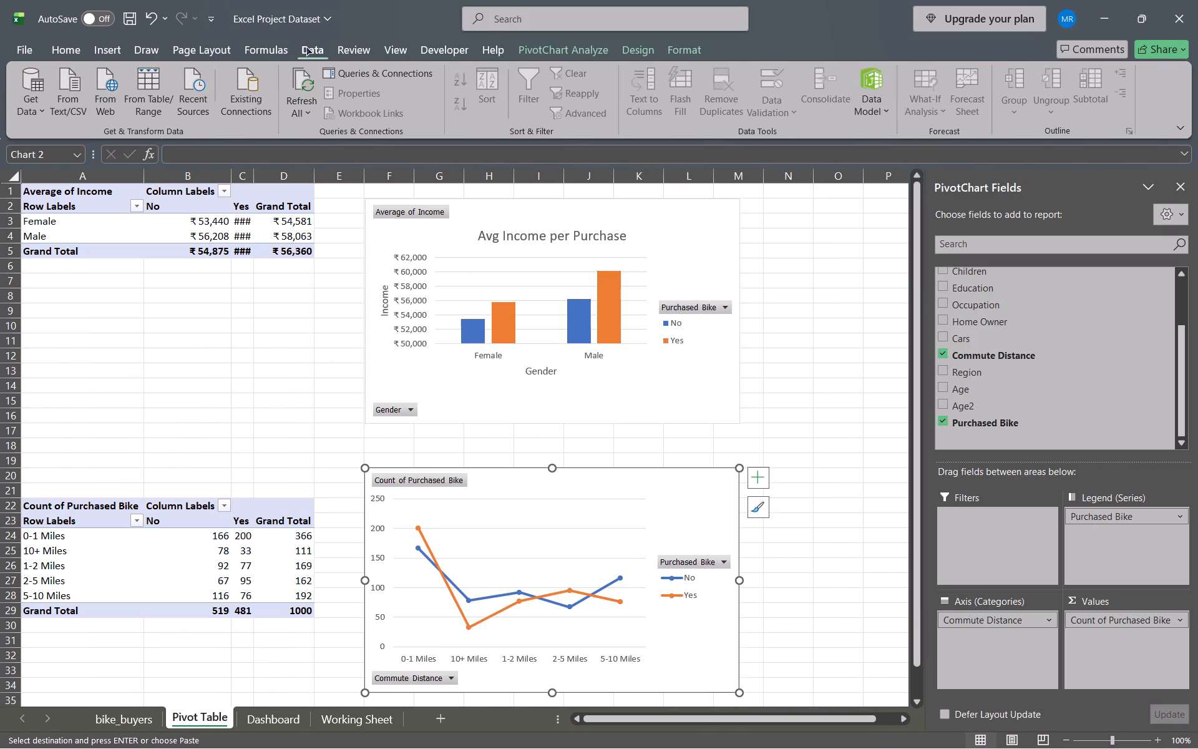
click(306, 82)
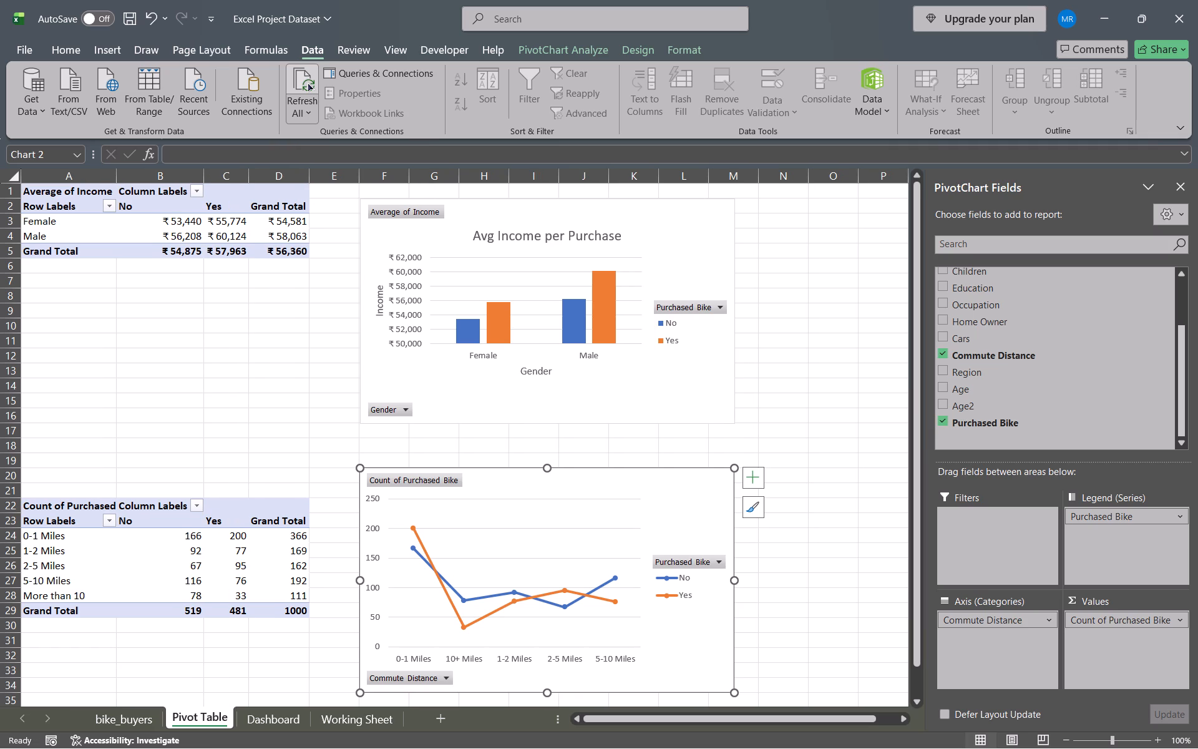
Switch to the tutorial video and watch how axis titles are added to the commute distance line chart.
key(alt+Tab)
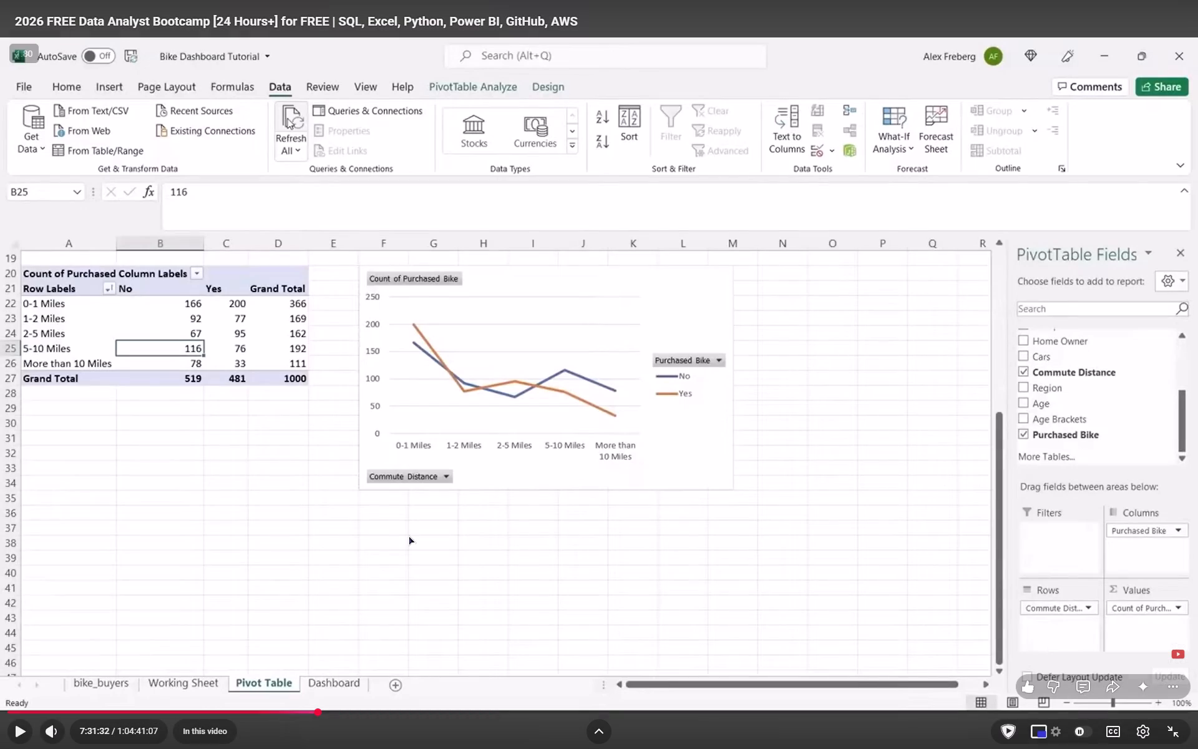
key(space)
key(alt+Tab)
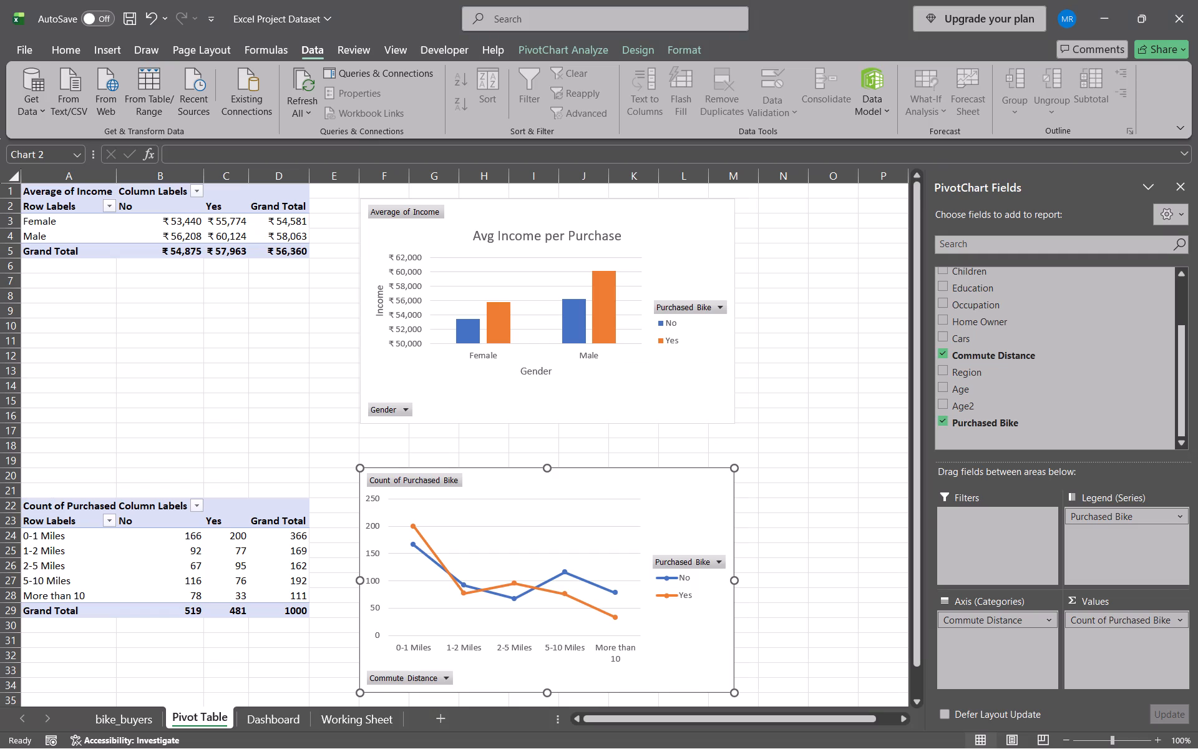
key(alt+Tab)
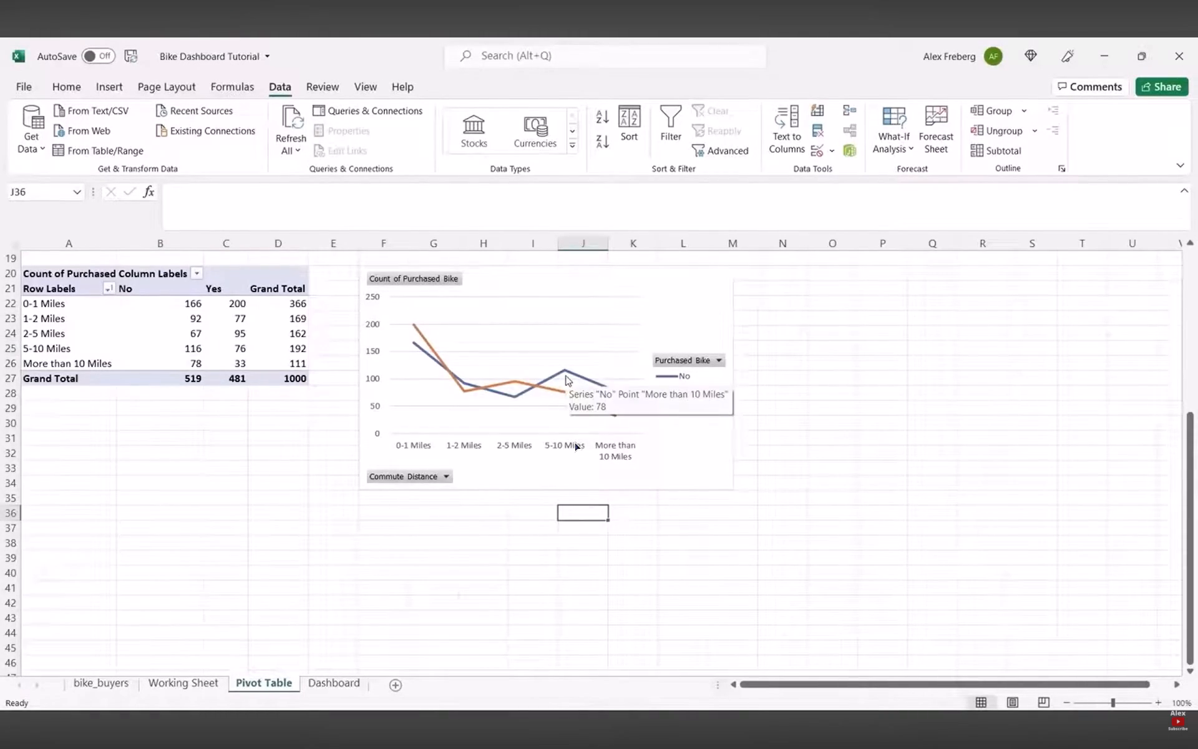
key(space)
key(space)
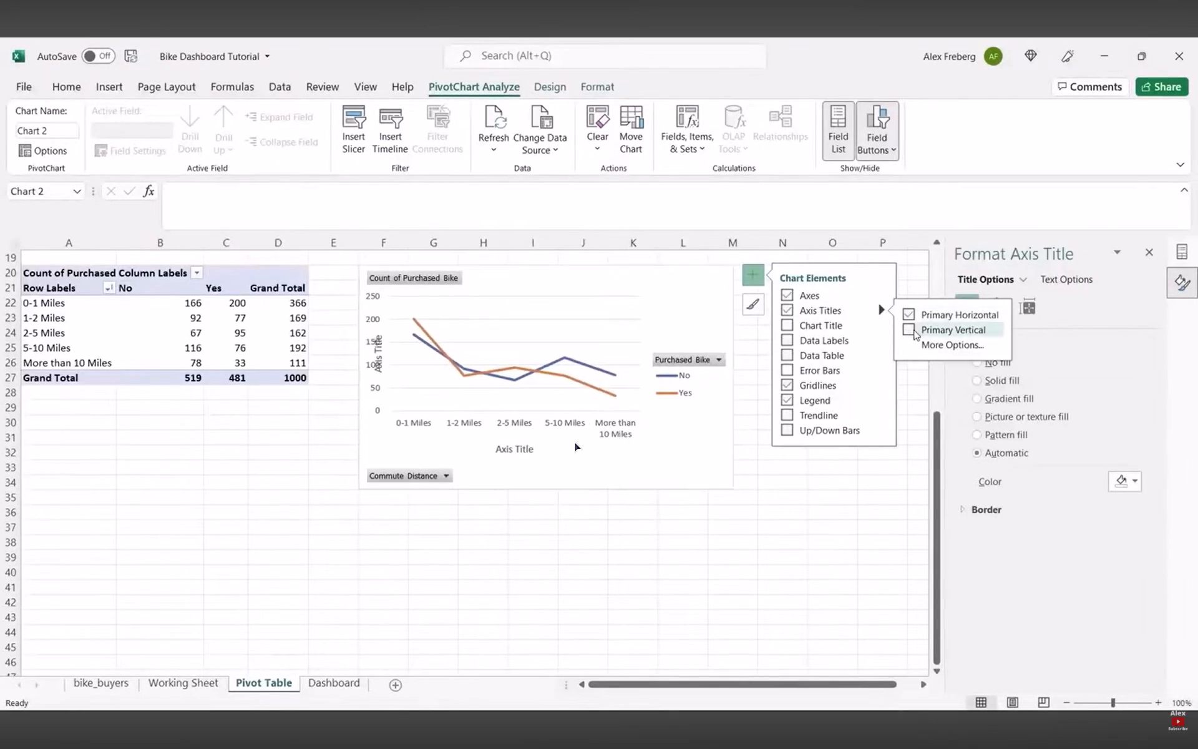
key(space)
Back in Excel, add a primary horizontal axis title to the commute distance line chart and name it "Commute Dist".
key(alt+Tab)
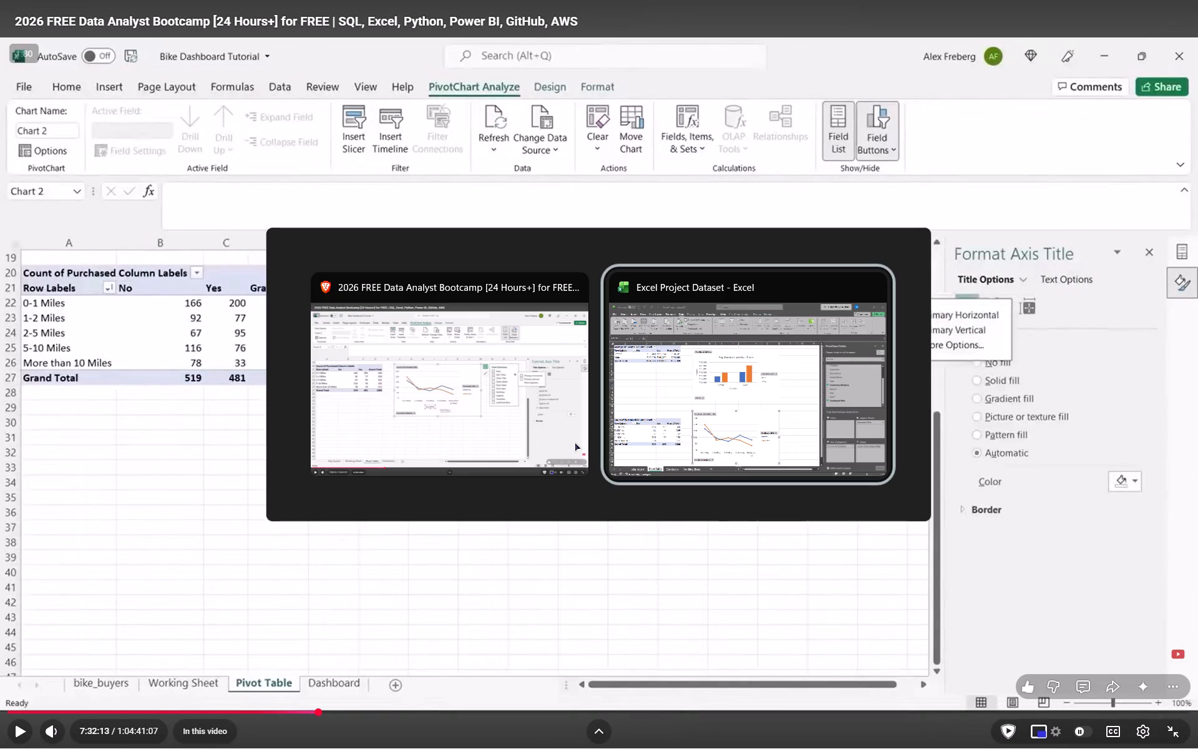
scroll(646, 488, down, 1)
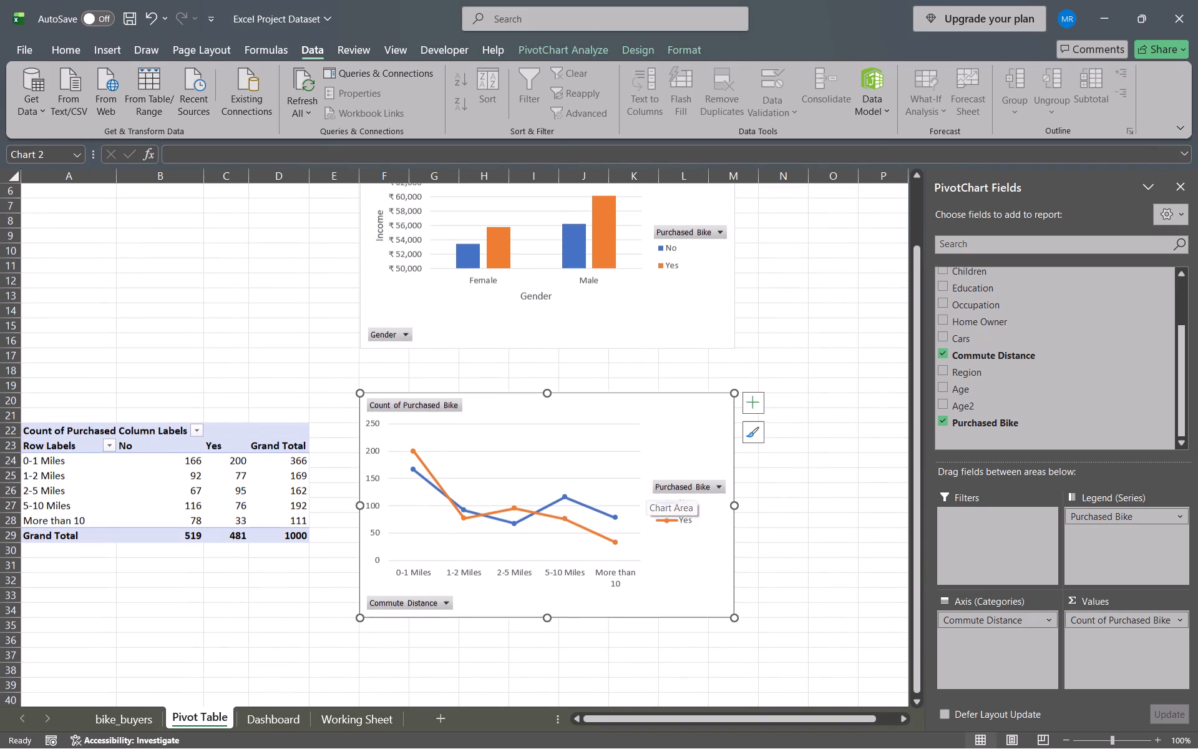
click(754, 403)
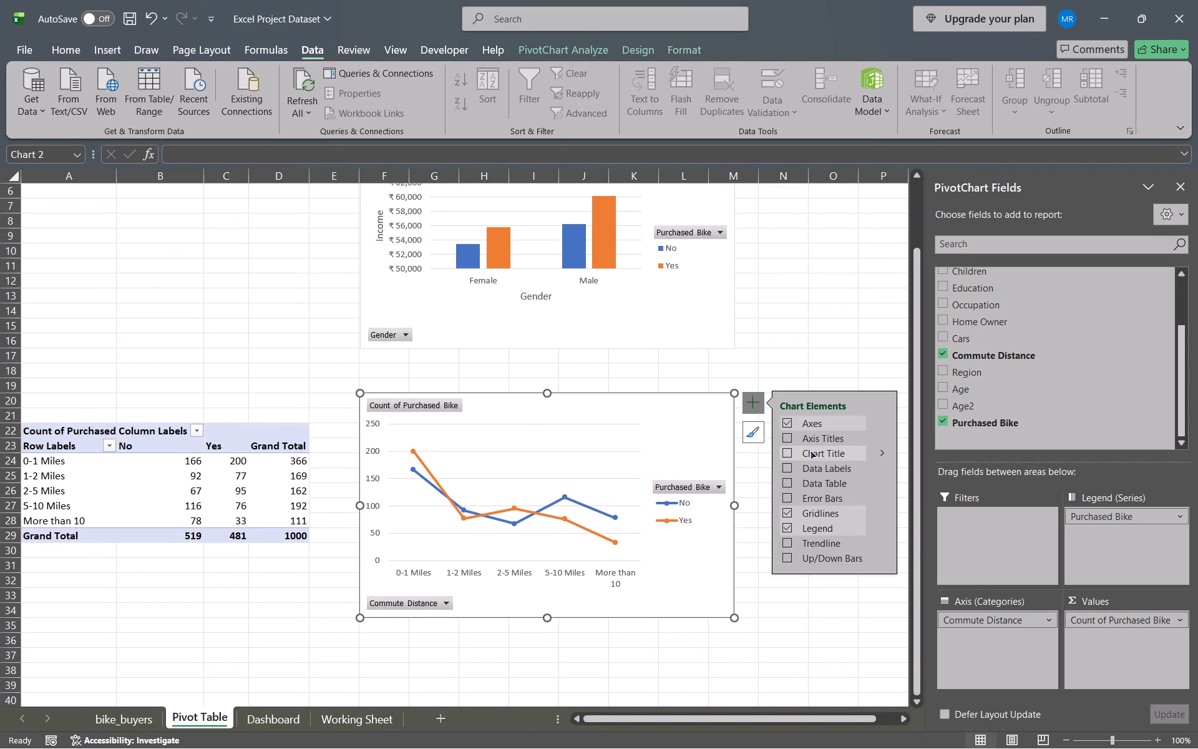
click(877, 437)
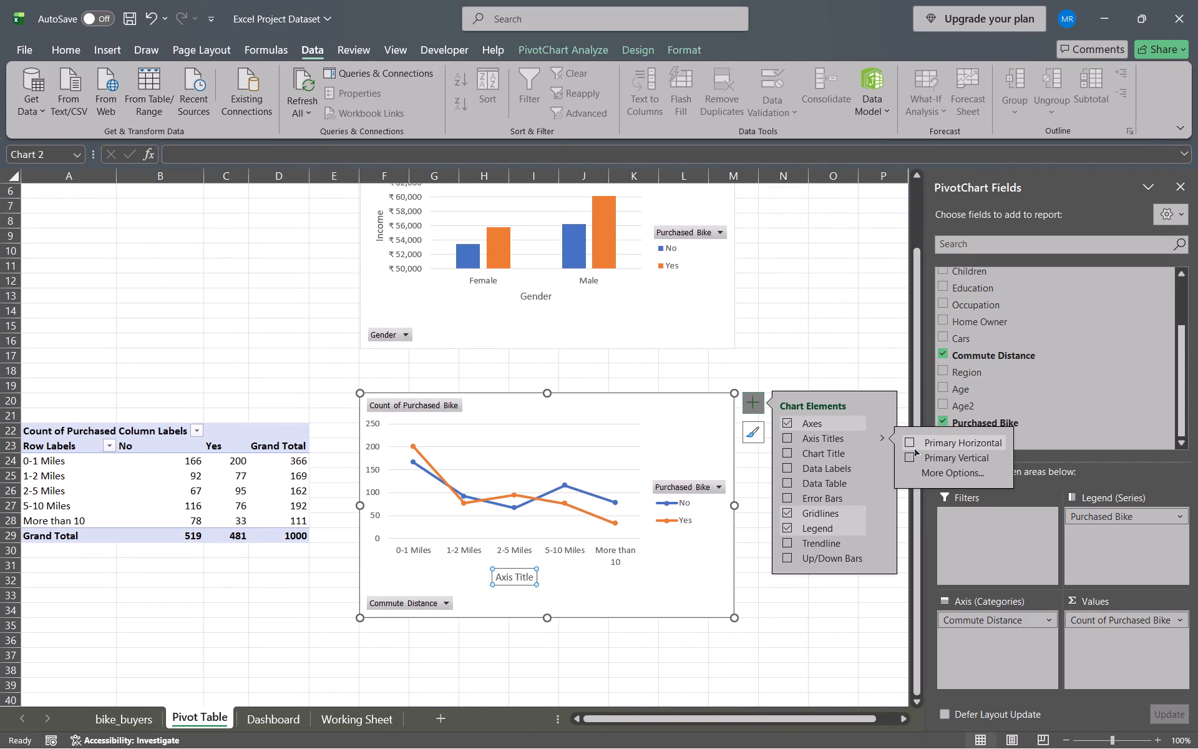
click(913, 447)
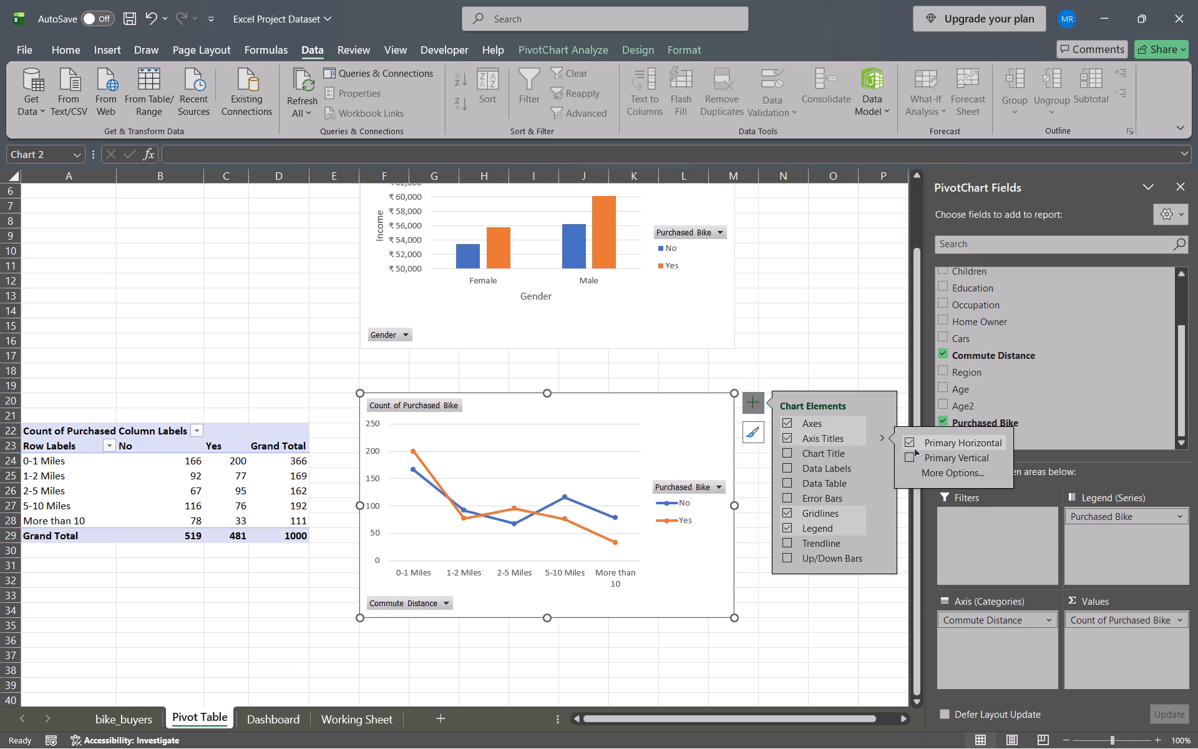
click(512, 577)
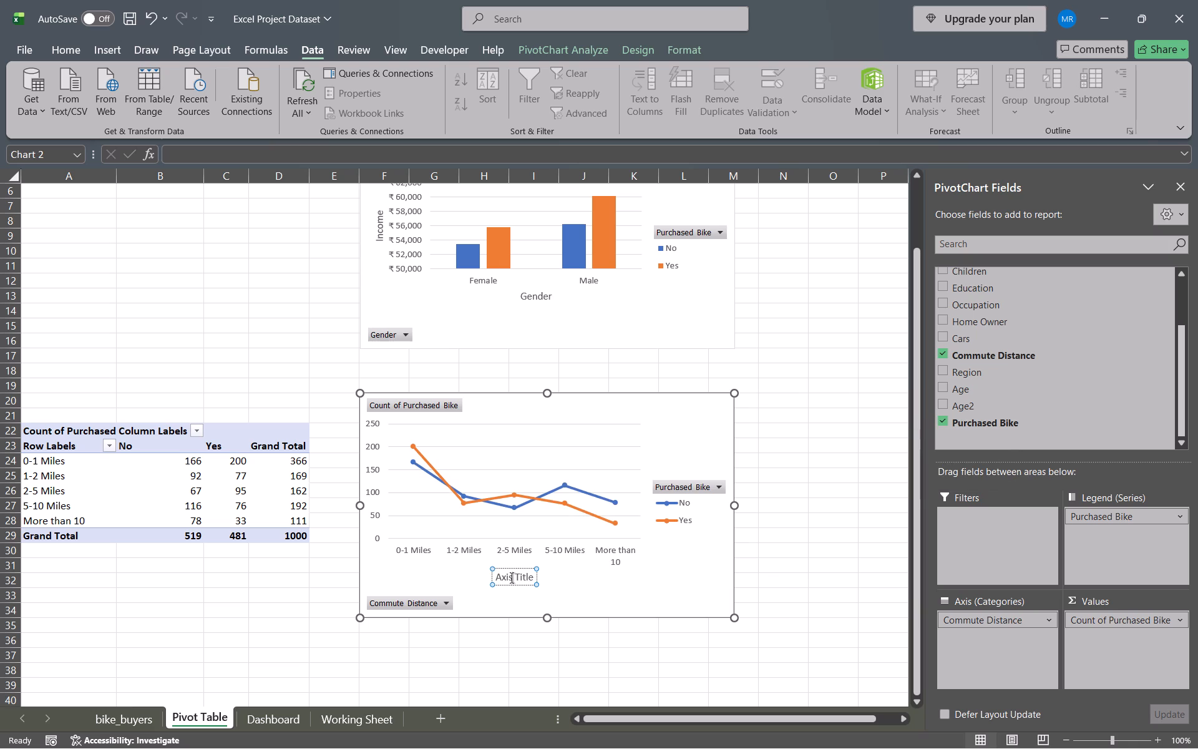
double_click(512, 577)
text(Commute)
key(space)
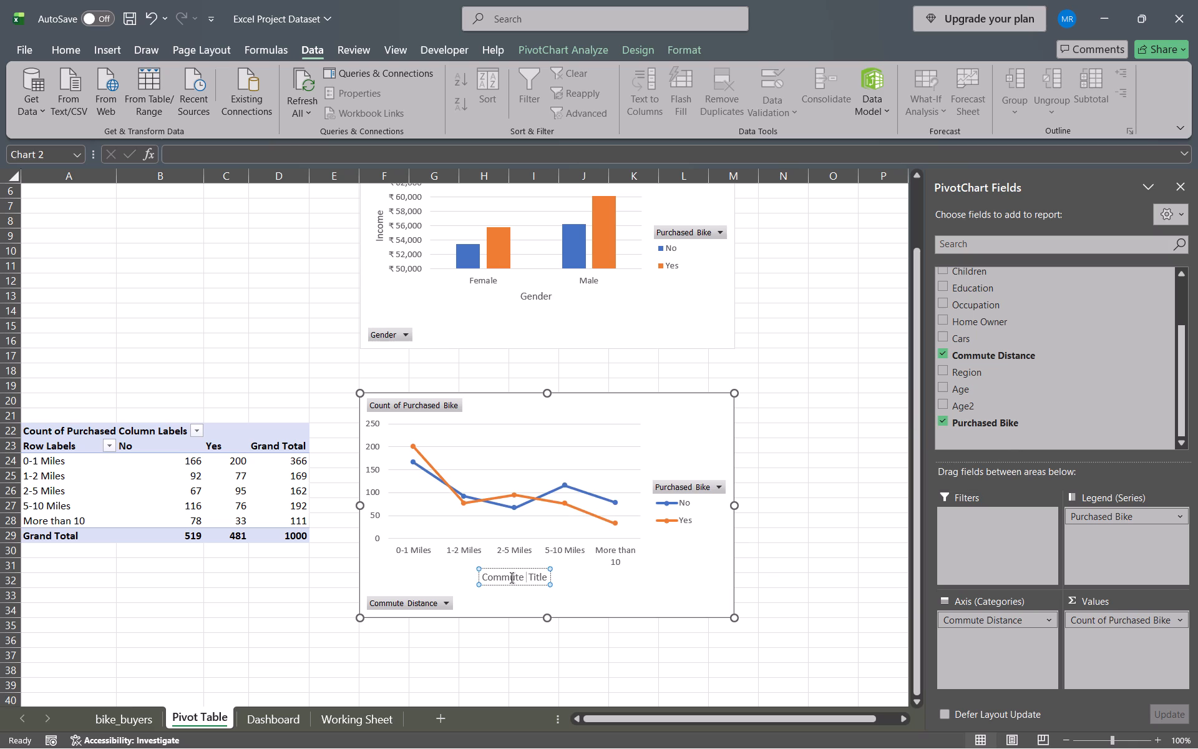
text(Dist)
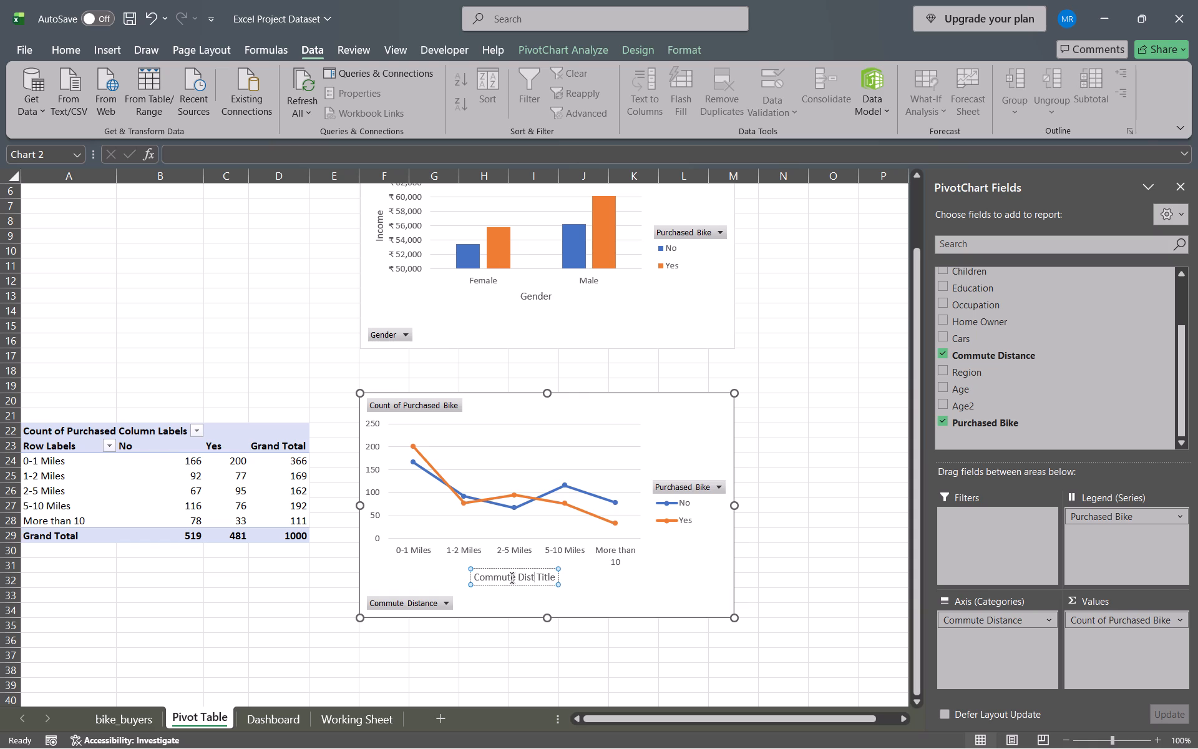
key(ctrl+Delete)
key(Escape)
key(Escape)
key(Escape)
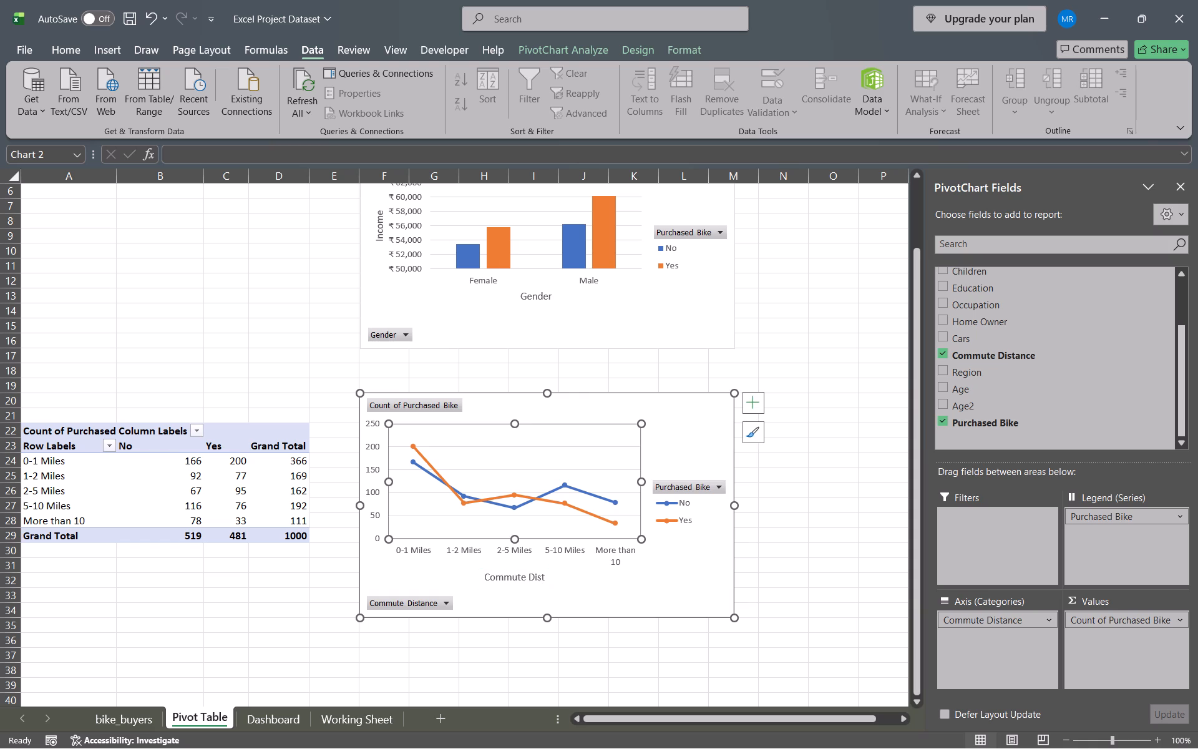
Switch to the tutorial video and watch how the commute distance line chart's title is added and worded.
key(Escape)
key(alt+Tab)
key(space)
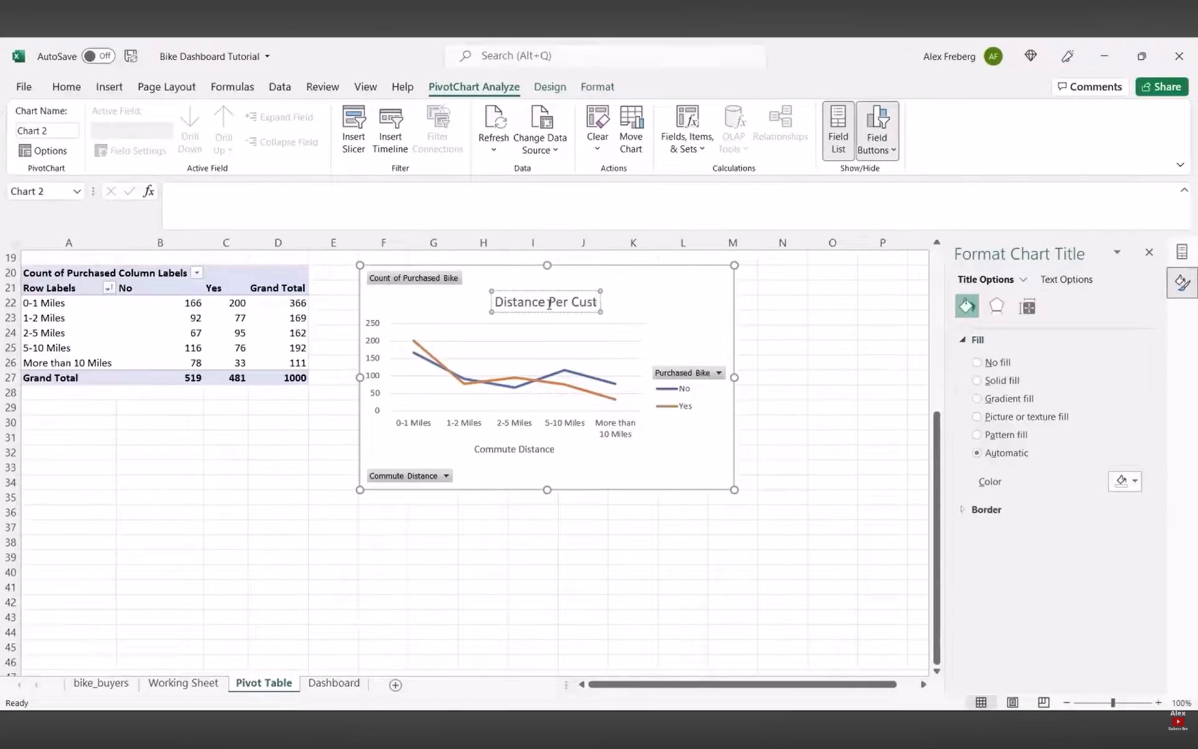
key(space)
key(space)
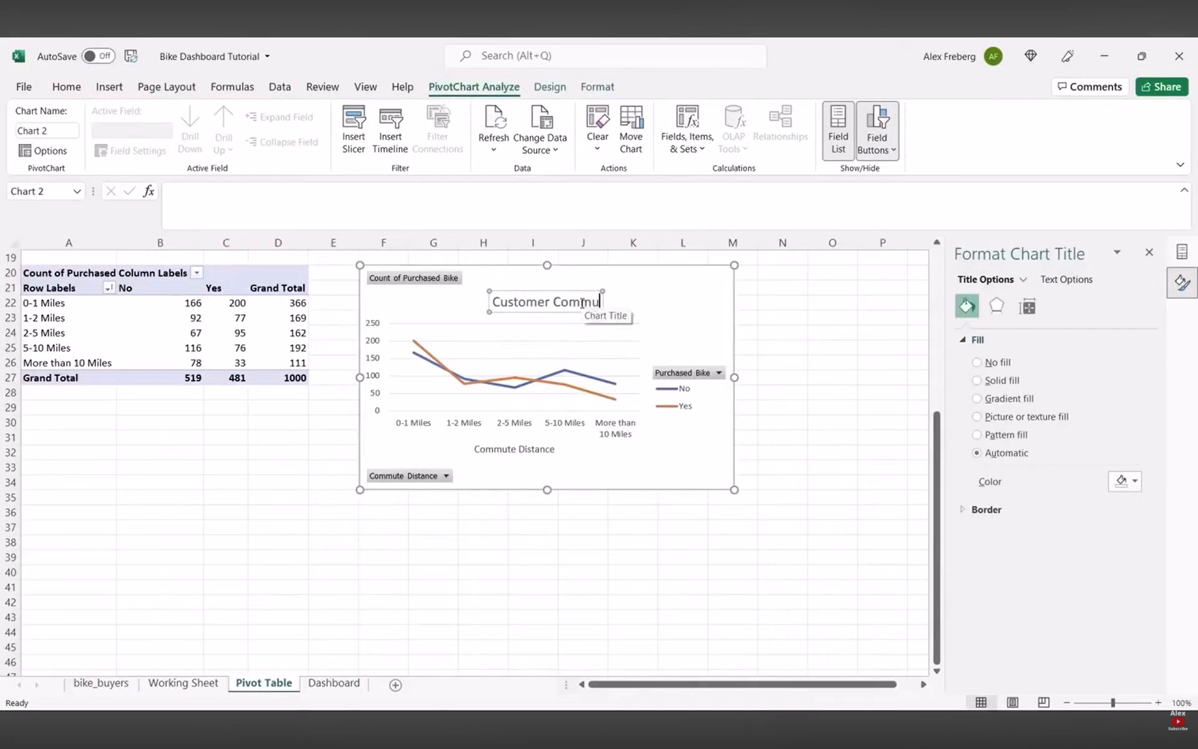
key(space)
key(space)
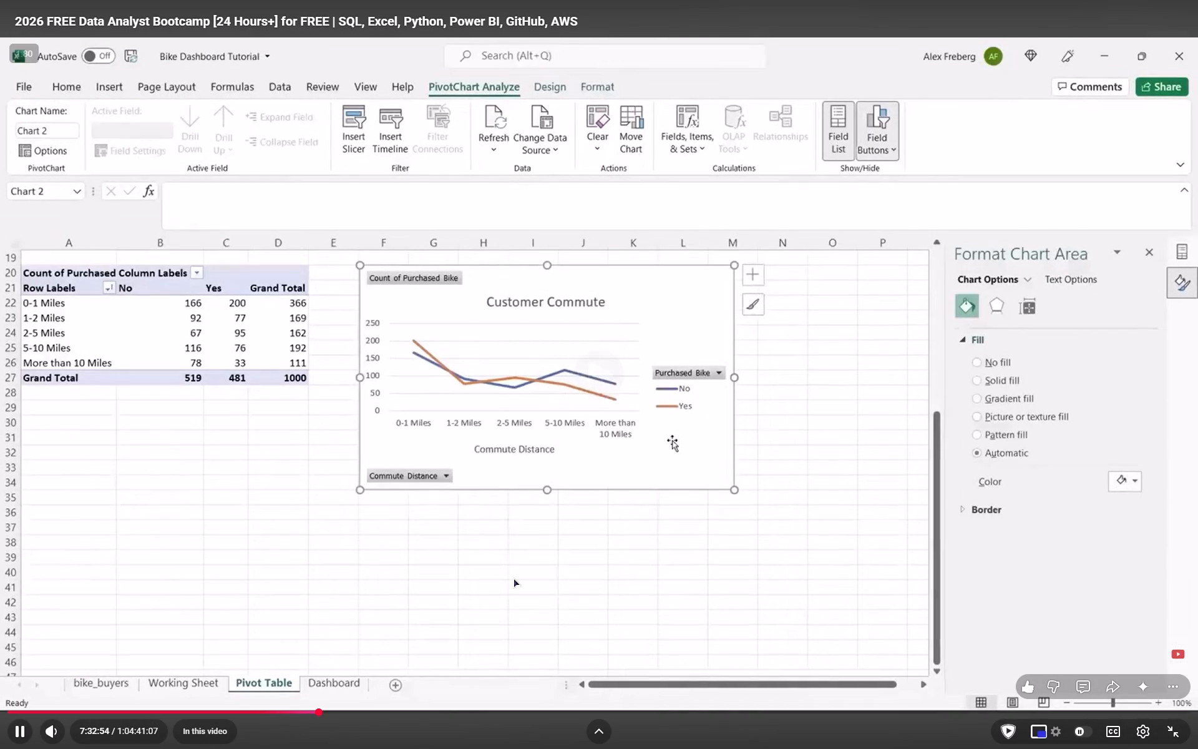
key(space)
Back in Excel, add a chart title to the commute distance line chart and name it "Customer Commute".
key(alt+Tab)
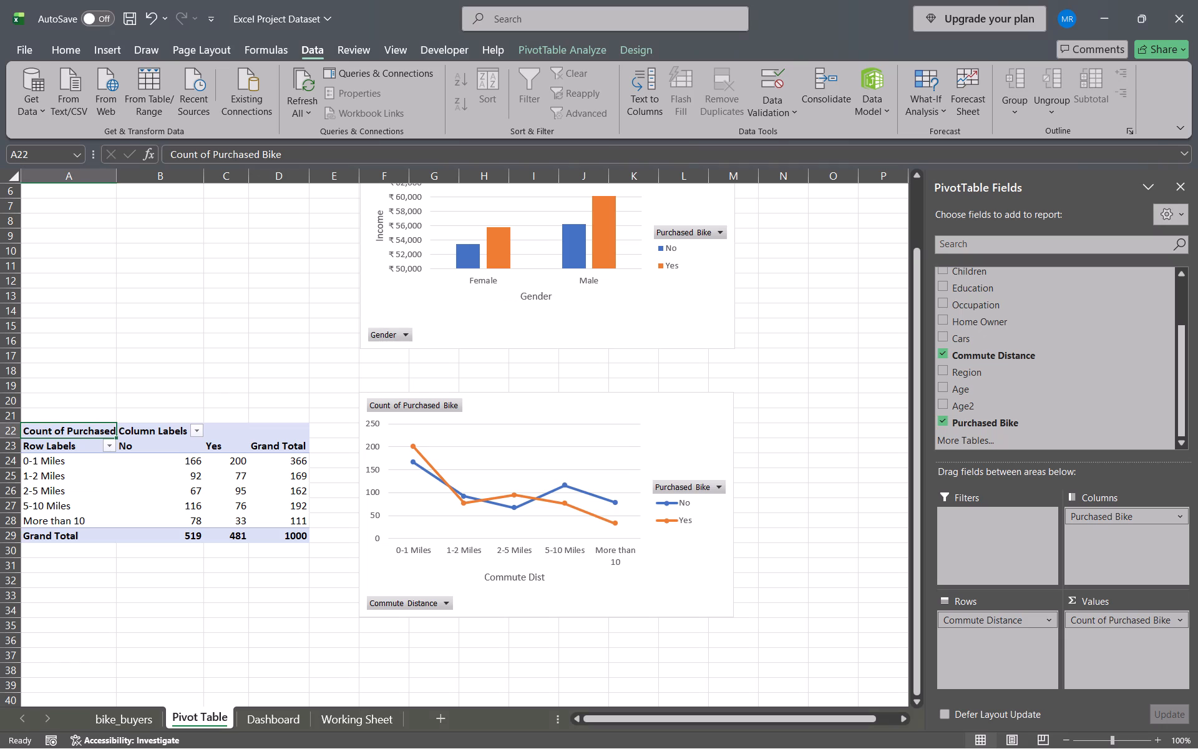
click(653, 434)
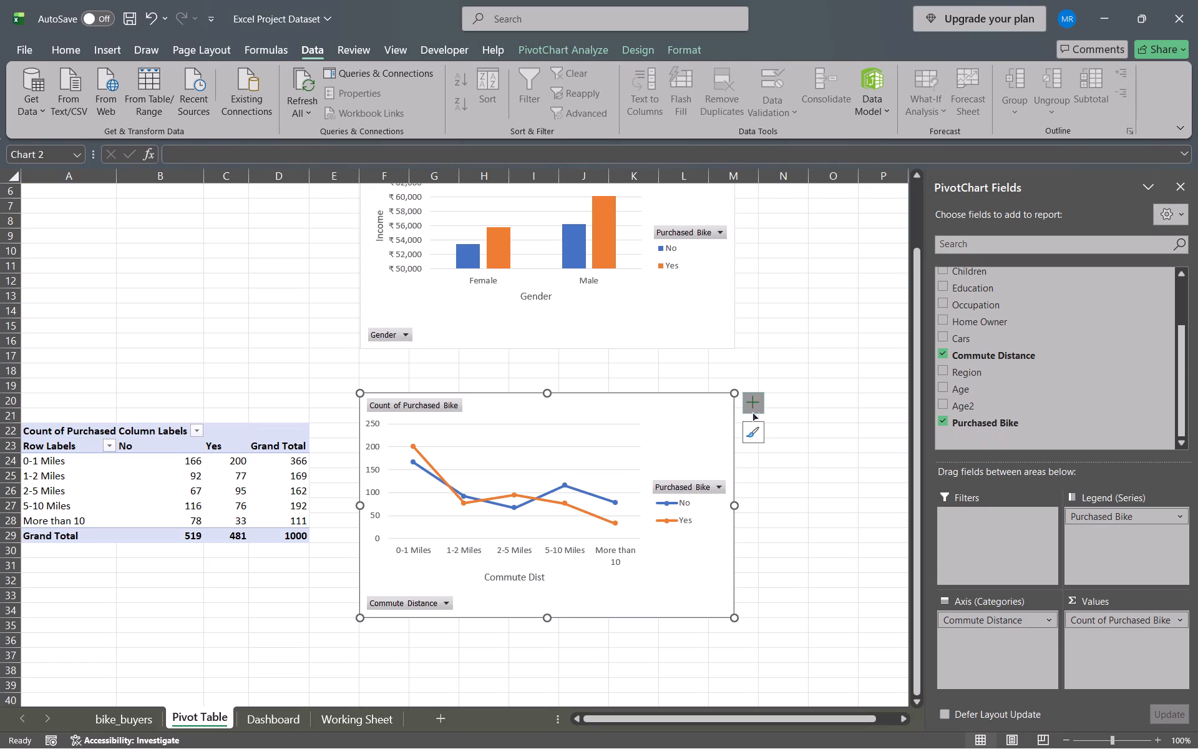
click(751, 404)
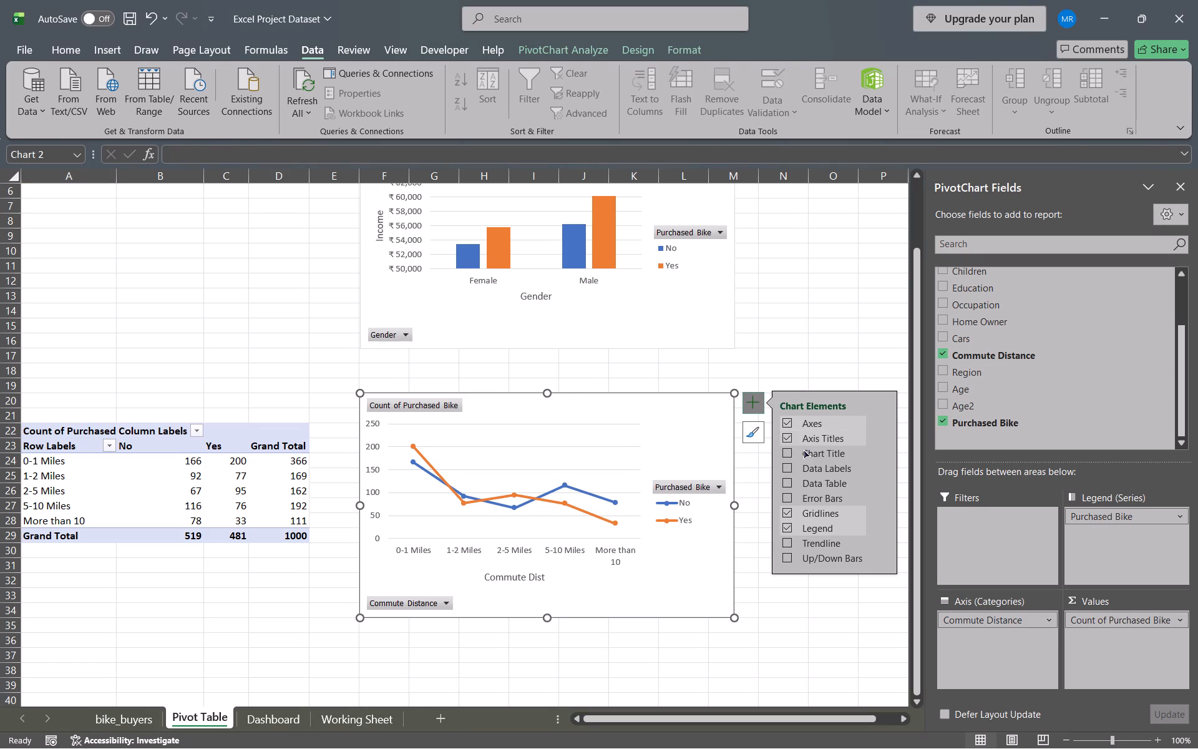
click(802, 449)
click(546, 433)
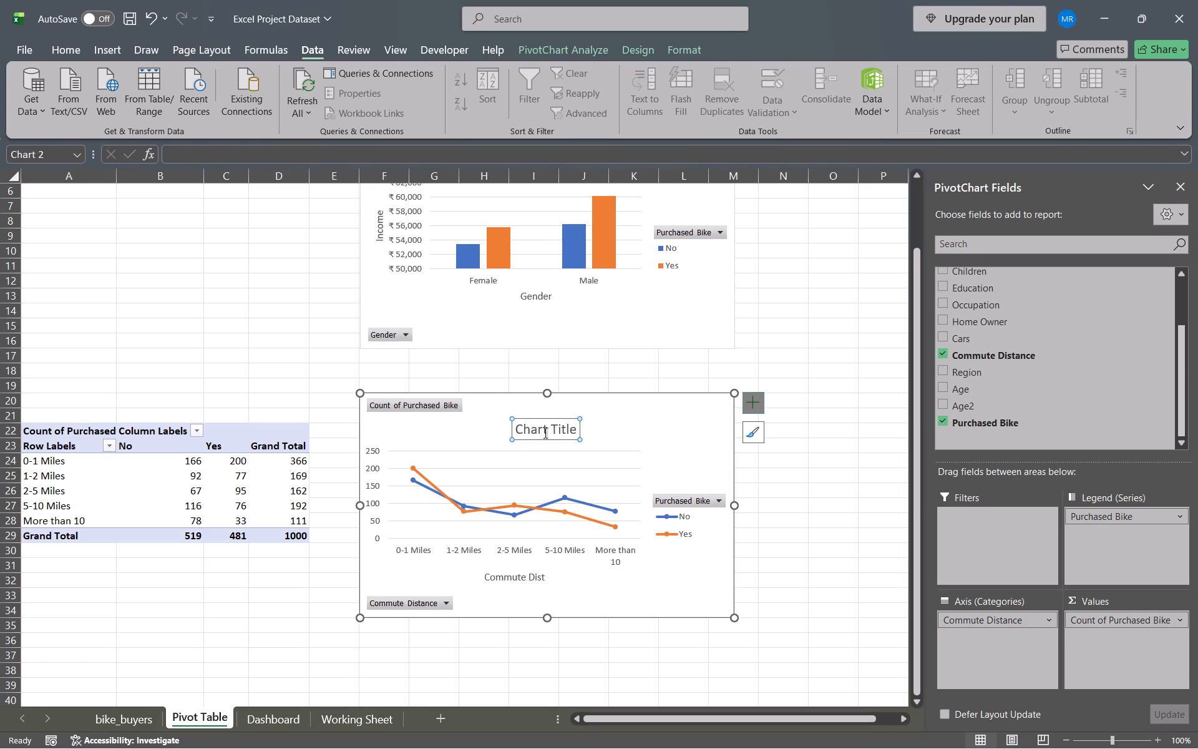
key(ctrl+Delete)
key(ctrl+BackSpace)
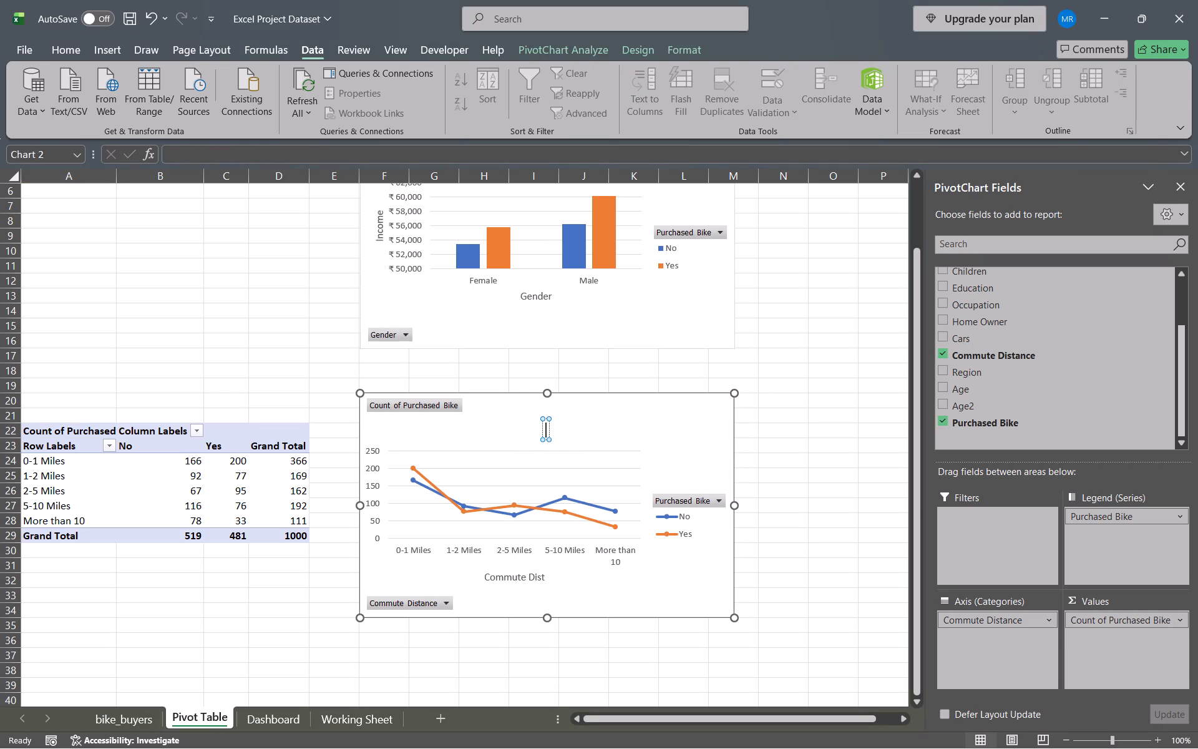
text(Customer Commute)
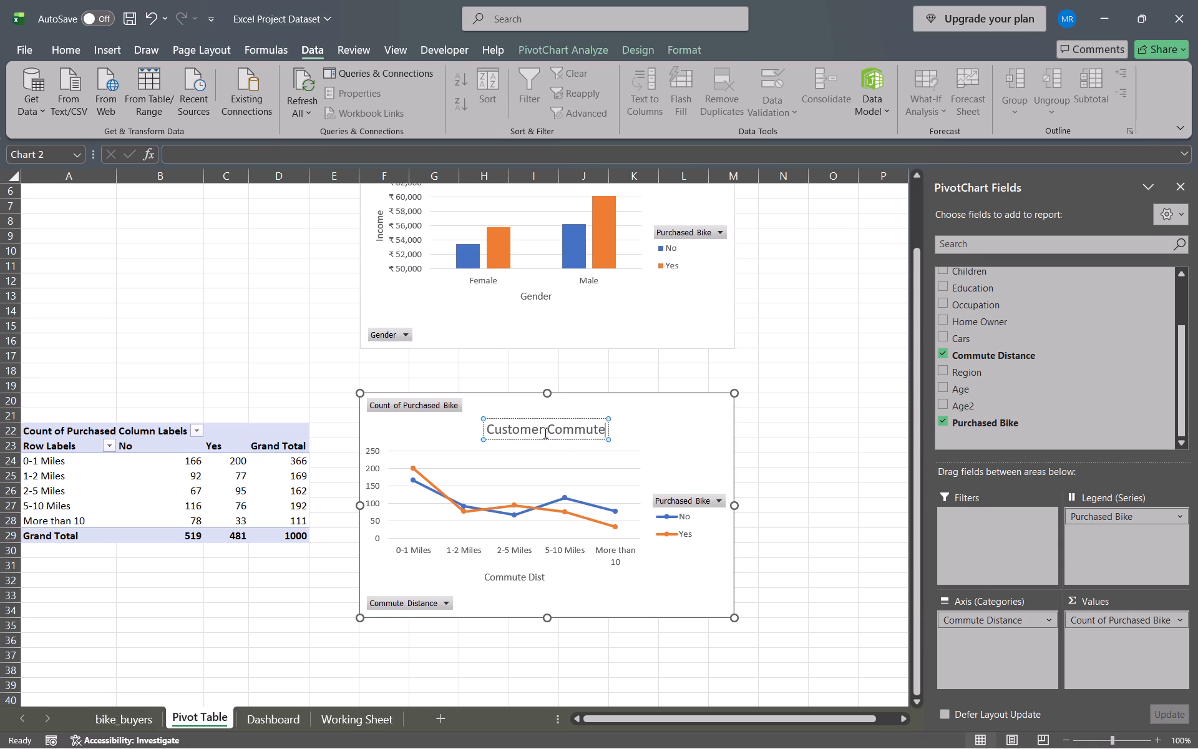
key(Escape)
key(Escape)
key(Escape)
key(Escape)
key(Escape)
Return to the tutorial video and watch what comes after the commute distance chart.
key(alt+Tab)
key(space)
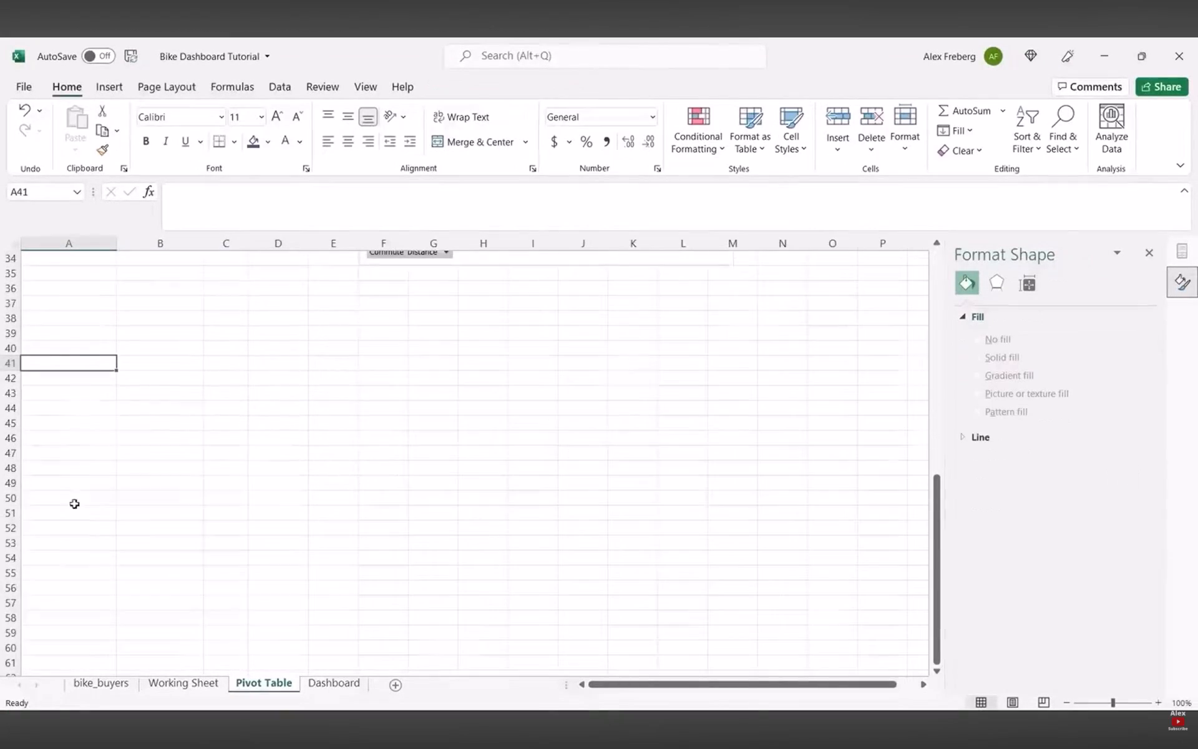
key(space)
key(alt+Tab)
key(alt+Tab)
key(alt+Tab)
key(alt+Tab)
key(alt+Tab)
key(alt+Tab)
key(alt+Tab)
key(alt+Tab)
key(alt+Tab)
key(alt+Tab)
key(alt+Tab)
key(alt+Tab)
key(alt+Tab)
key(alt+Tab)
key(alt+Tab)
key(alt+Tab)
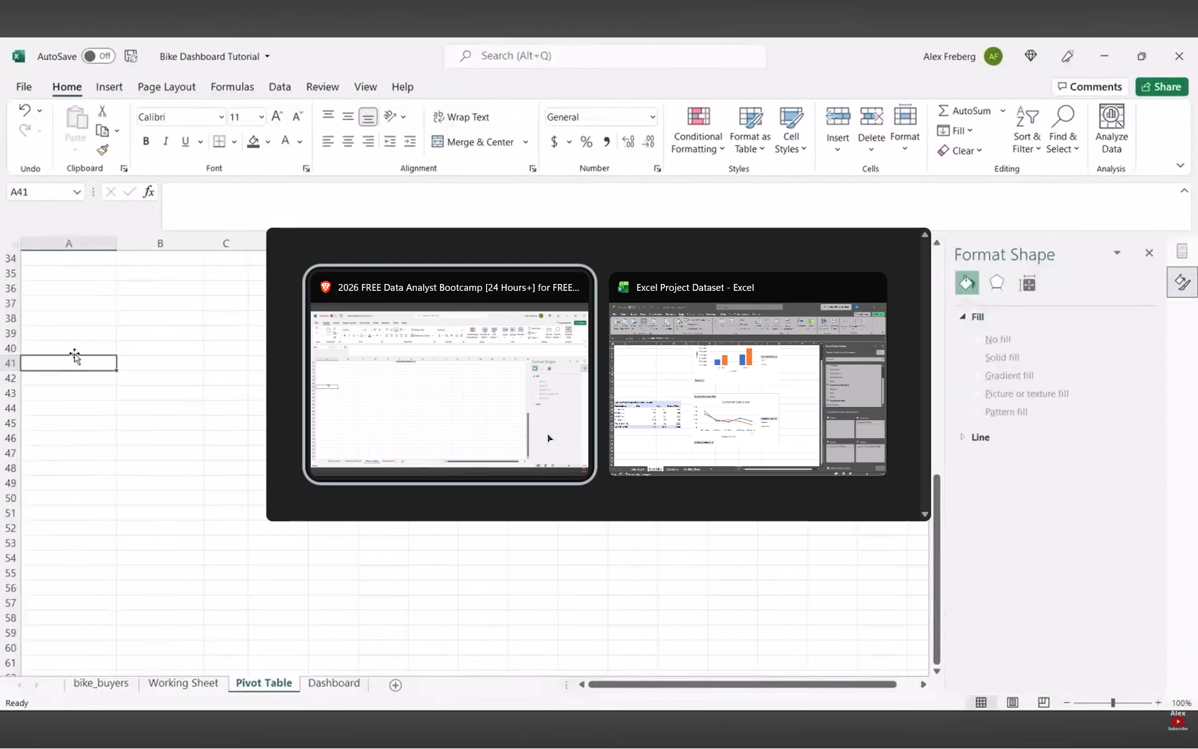
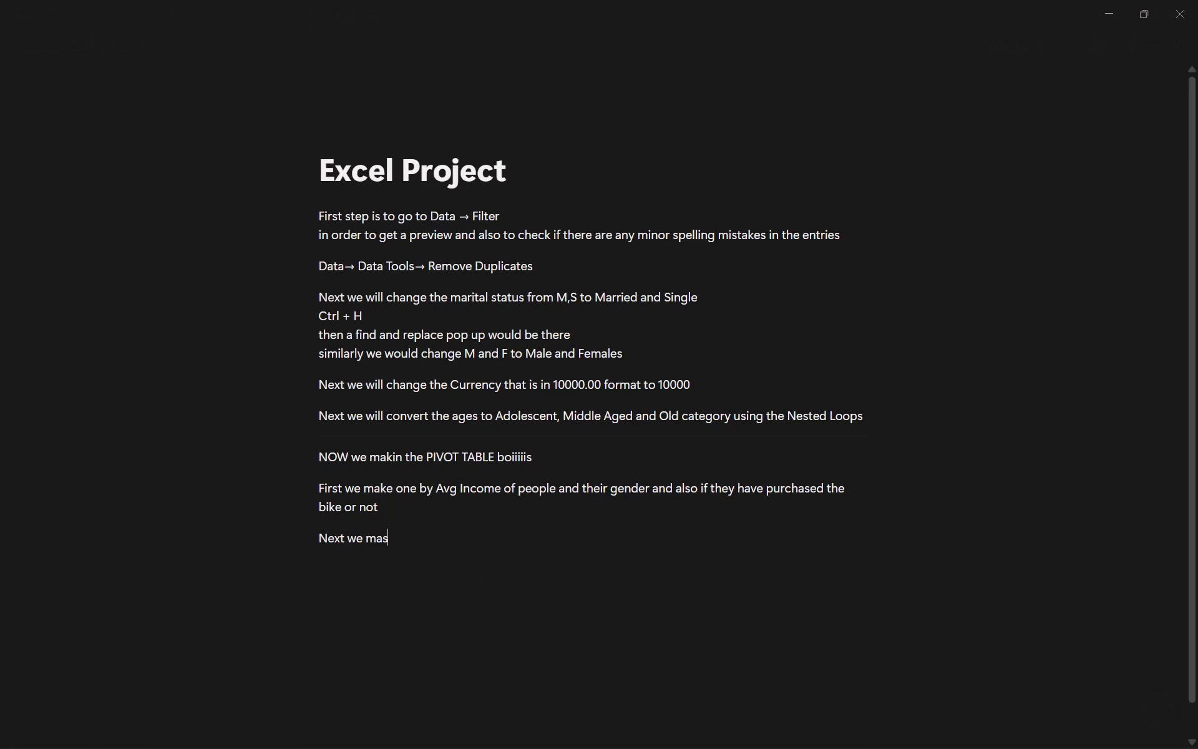
Finish the Notion note as "Next we made a Pivot Table for commute dist of the customers to work and if they have bough the bikes or not".
key(BackSpace)
text(de a)
key(space)
text(Pib)
key(BackSpace)
text(ov)
key(BackSpace)
key(BackSpace)
text(vot Tbale)
key(BackSpace)
key(BackSpace)
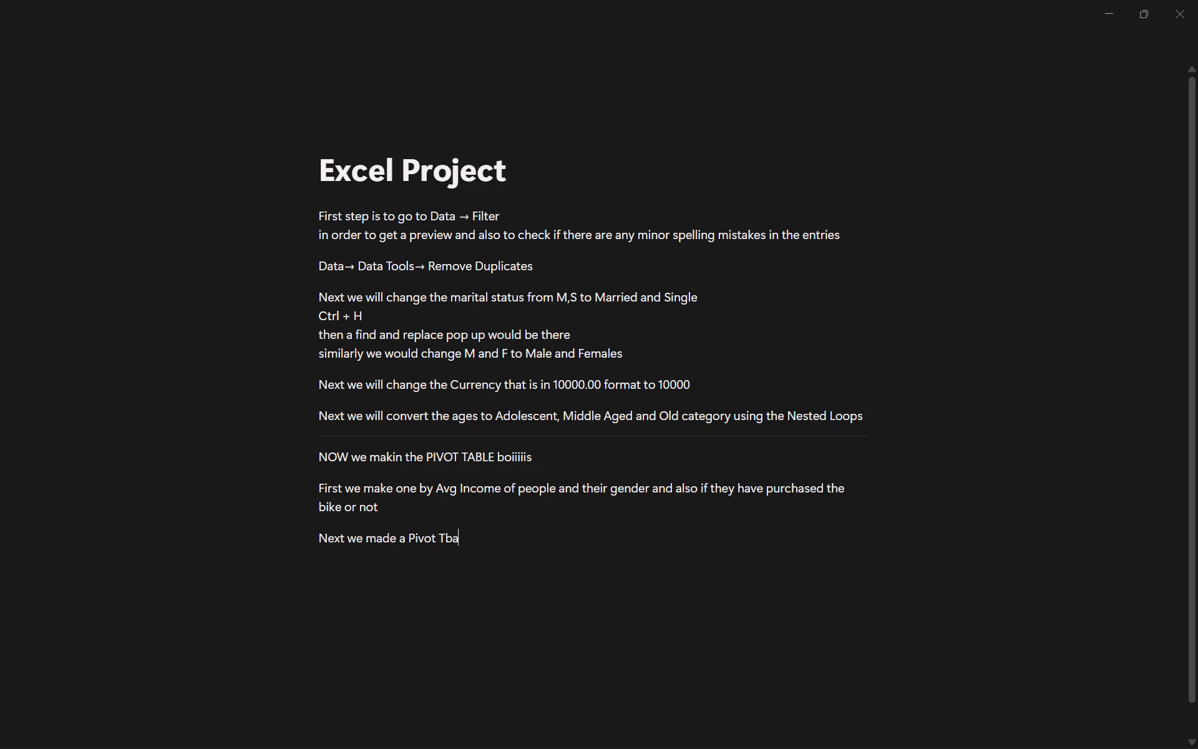
key(BackSpace)
key(BackSpace)
text(able for commute dist of the customers to)
key(space)
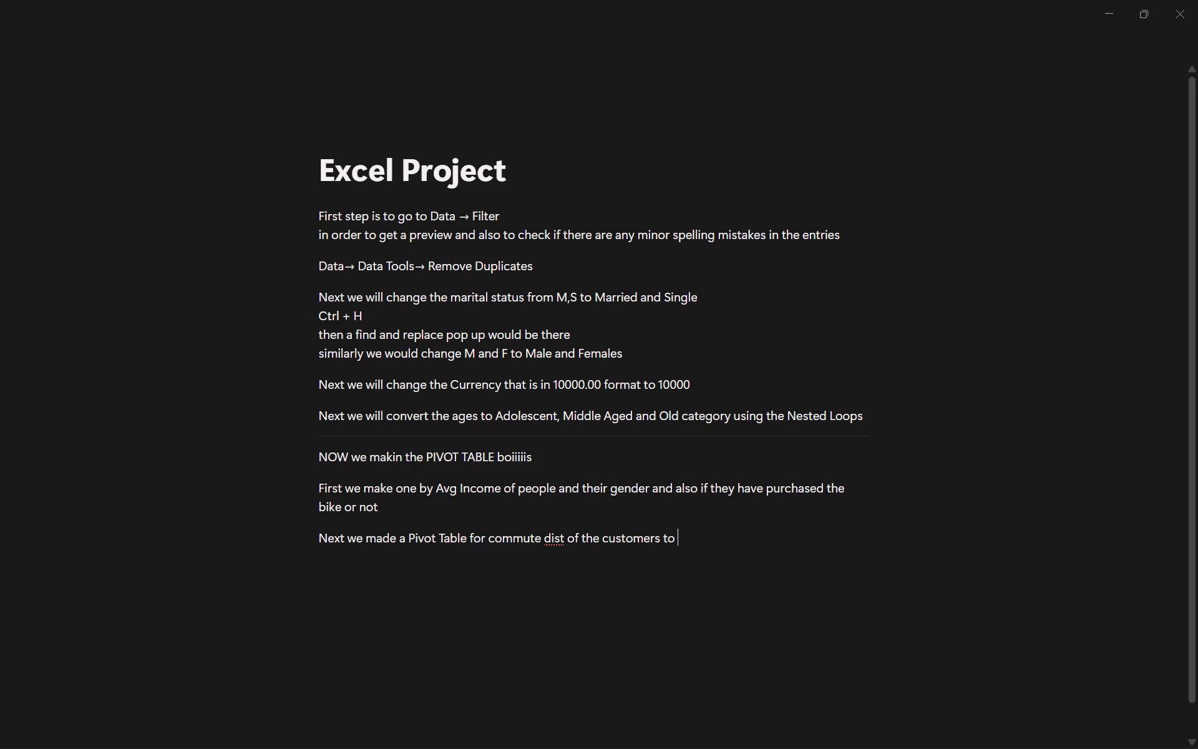
text(work and wh)
key(BackSpace)
key(e)
key(BackSpace)
text(heather they)
key(ctrl+BackSpace)
key(ctrl+BackSpace)
key(ctrl+BackSpace)
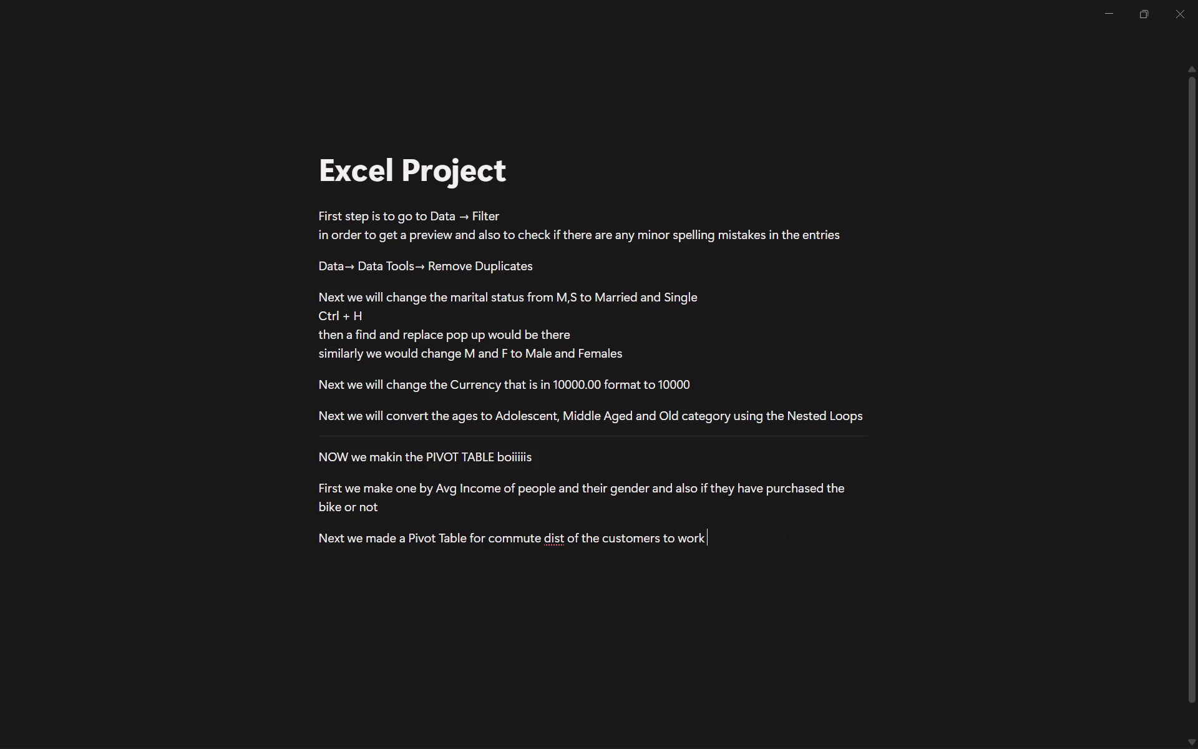
key(ctrl+y)
text(and if they have bough tth)
key(BackSpace)
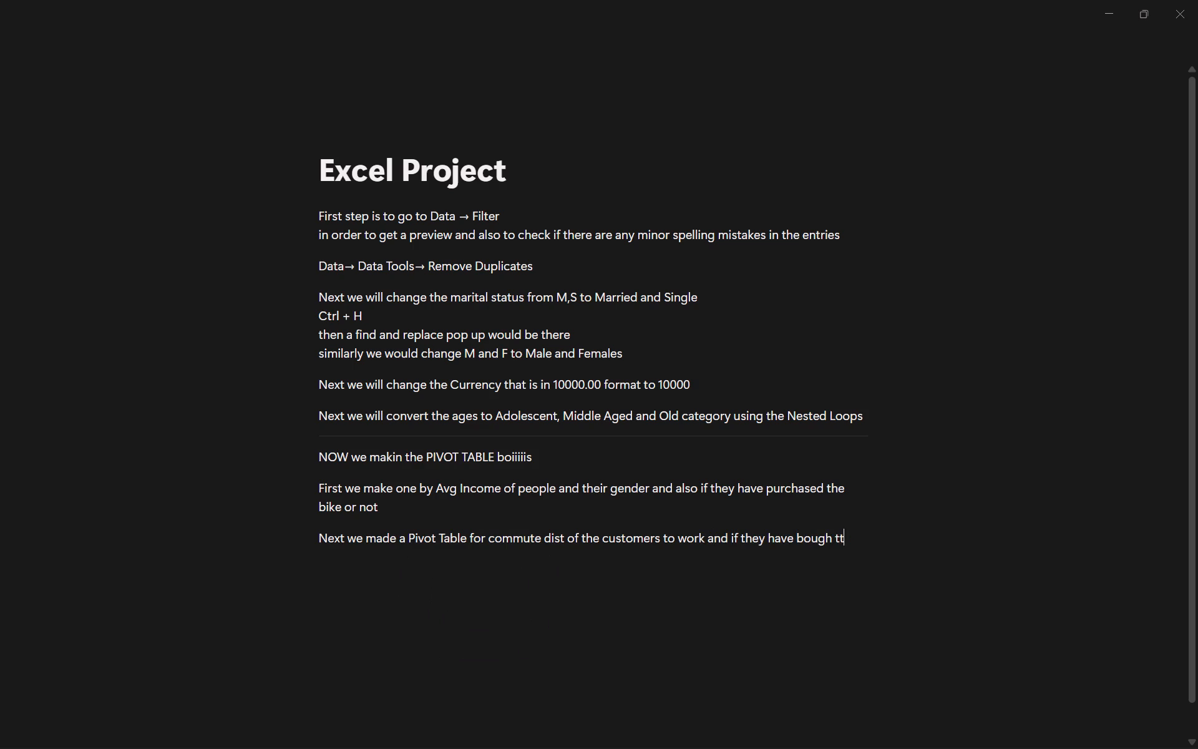
key(BackSpace)
text(ht)
key(space)
key(BackSpace)
key(BackSpace)
text(e bikes or not)
key(space)
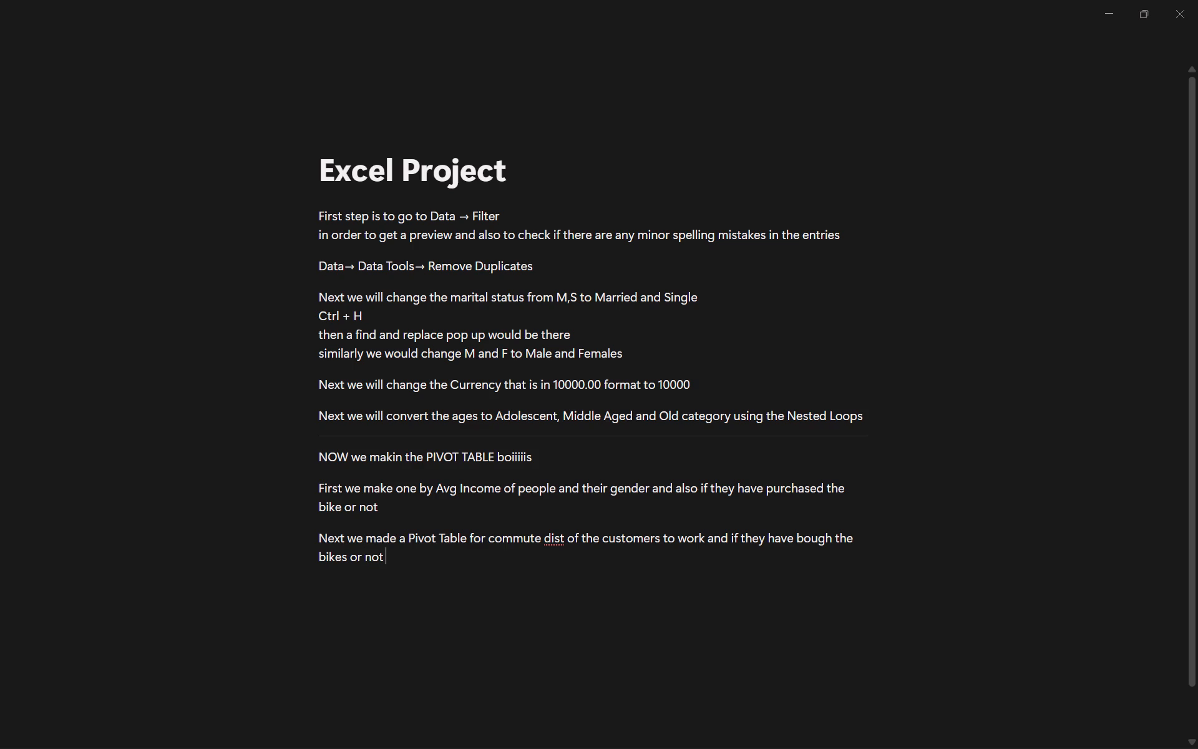
Add a line beneath: "also we made a chart for visualization and modified it (like basic stuff, asex names and chart names and all)".
key(shift+Return)
text(an)
key(BackSpace)
text(lso we mak)
key(BackSpace)
text(de a chart t)
key(BackSpace)
text(for visualization and)
key(BackSpace)
key(BackSpace)
text(nd)
key(space)
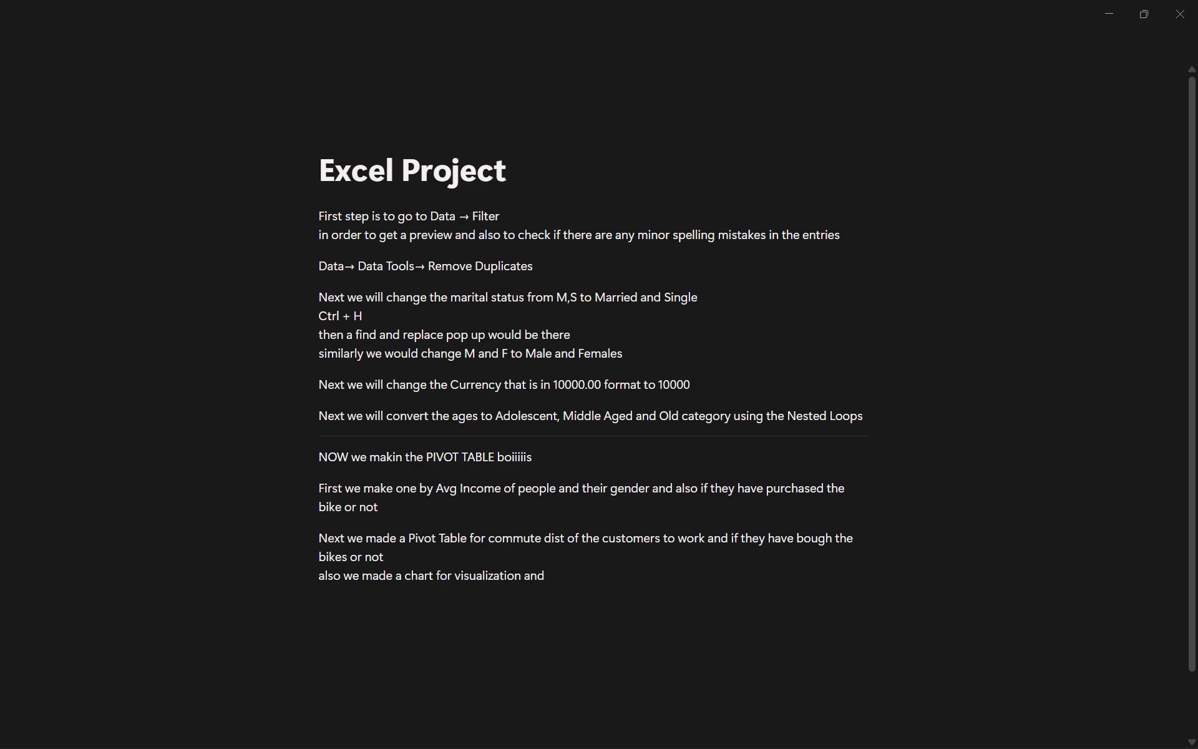
text(modified it ())
key(Left)
text(like basic stuff, asex names and chart na)
text(mes and all)
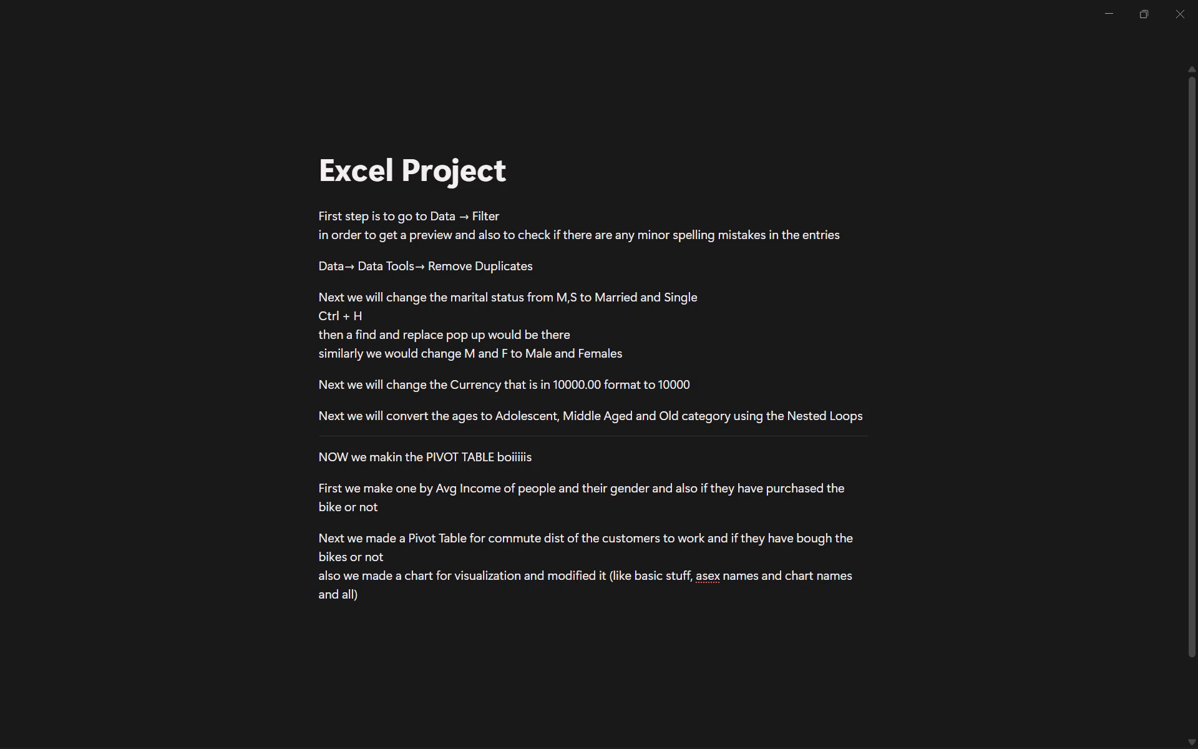
Correct the misspelled word after "basic stuff," in the new chart line to "axis".
click(721, 571)
key(BackSpace)
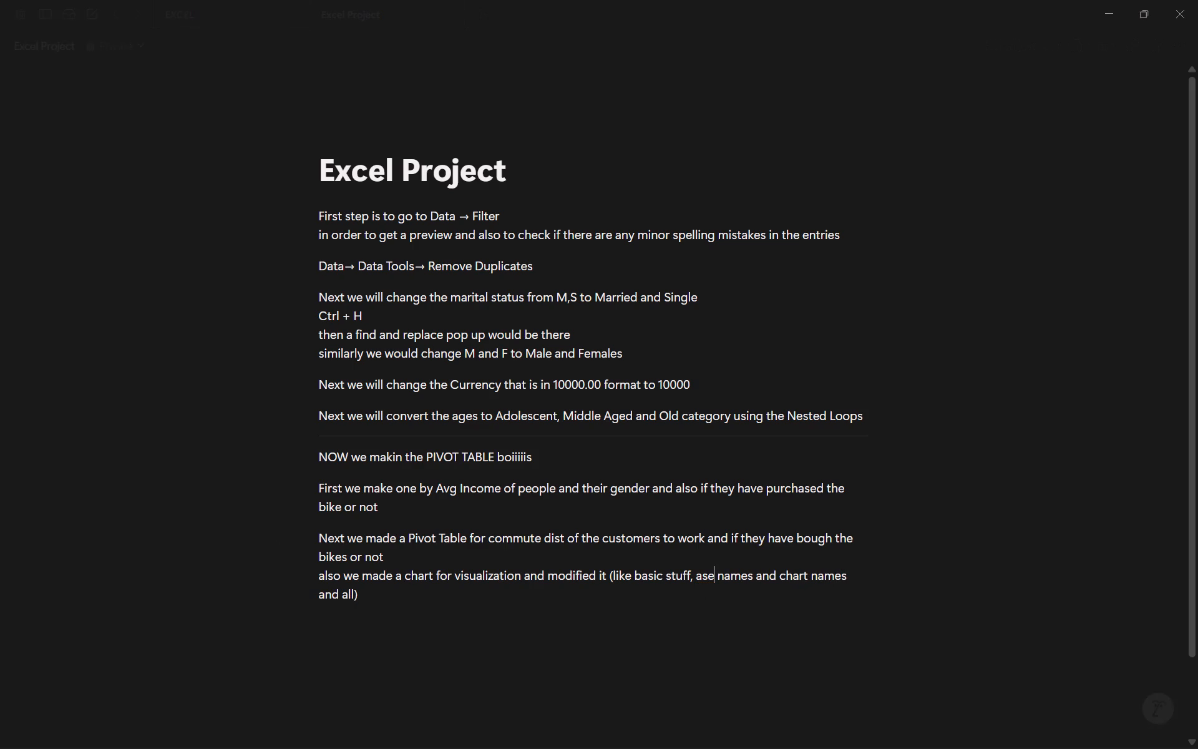
key(ctrl+BackSpace)
key(BackSpace)
key(space)
text(axis)
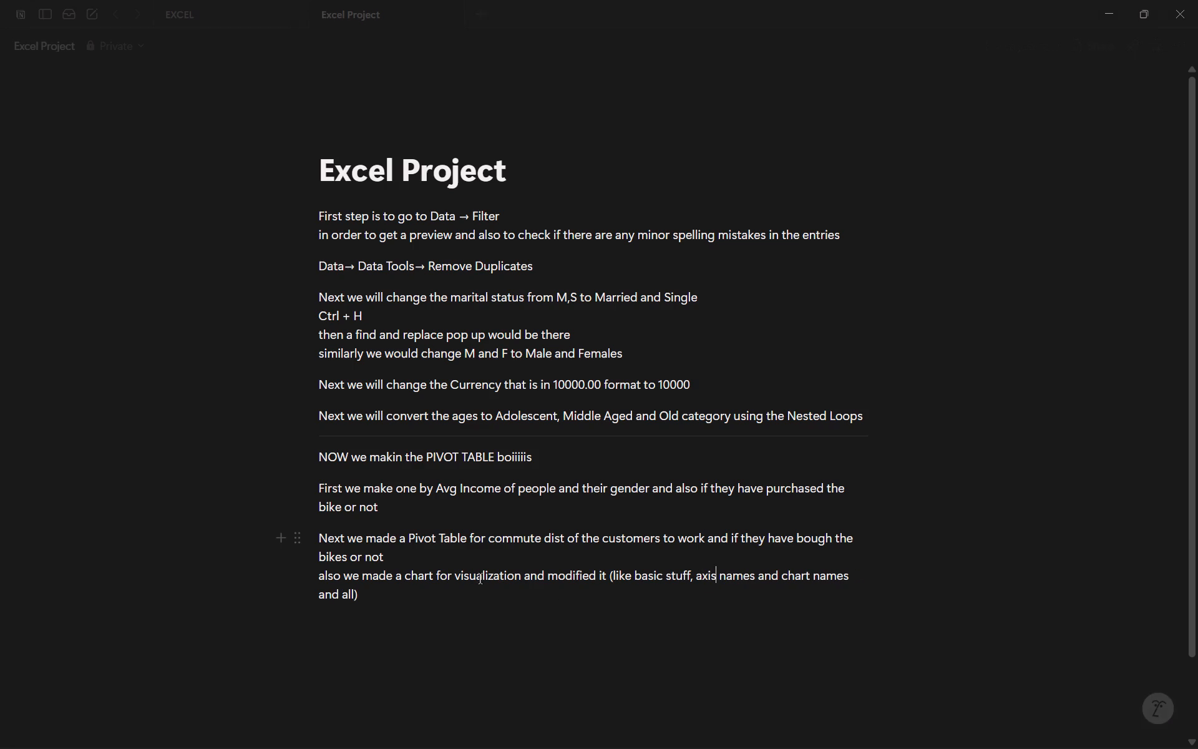
Copy the chart visualization line and paste it as a new line under the Avg Income pivot table note.
drag(377, 598, 315, 579)
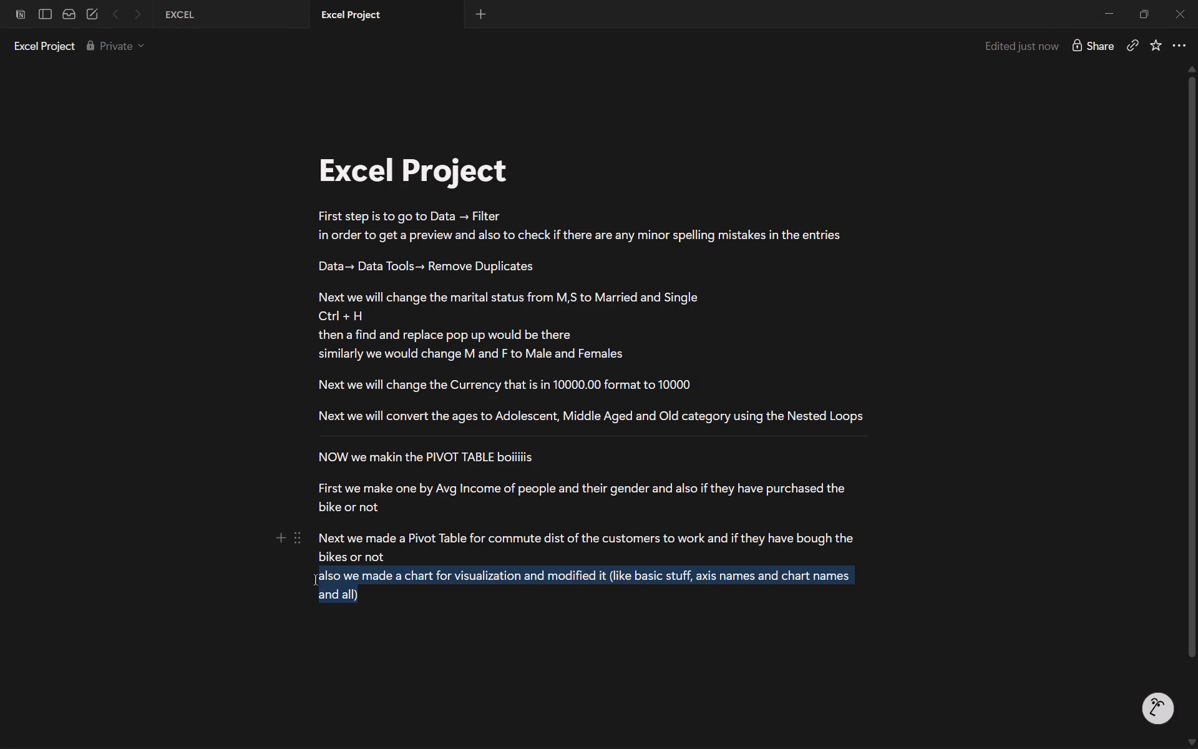
key(ctrl+c)
click(389, 509)
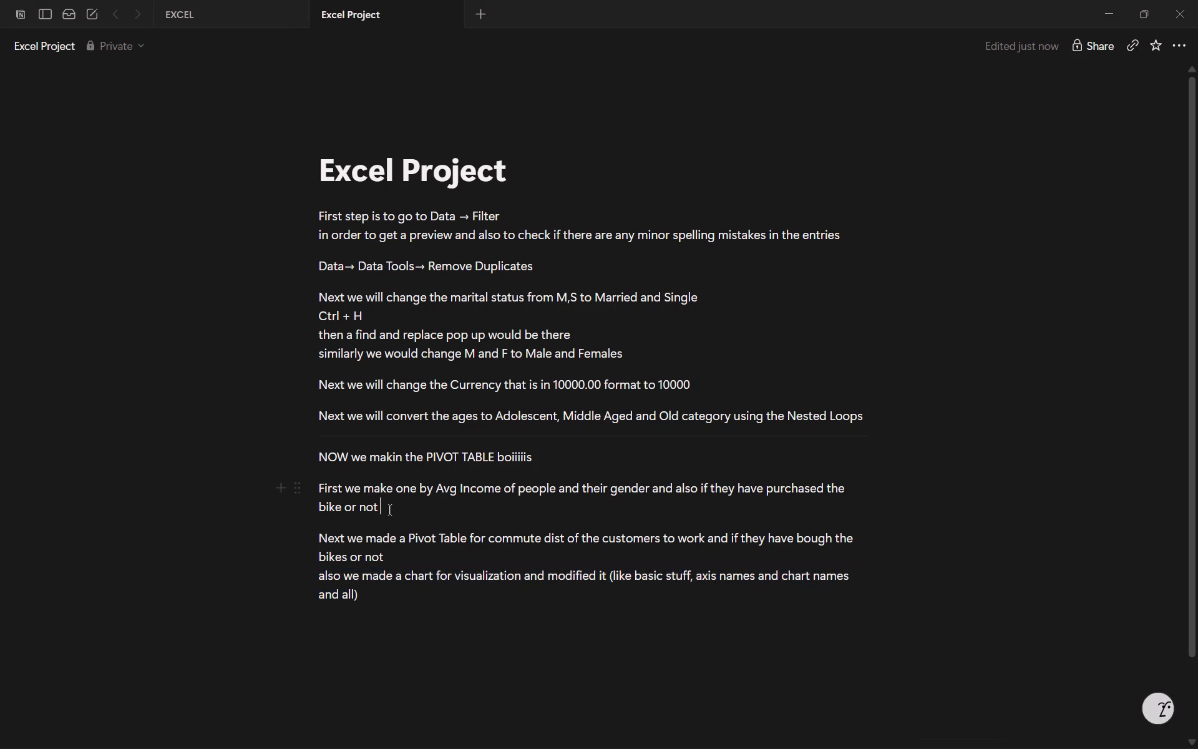
key(shift+Return)
key(ctrl+v)
Start a new empty paragraph at the end of the page, leaving one blank paragraph after the commute distance note.
key(Down)
key(Down)
key(Down)
key(Down)
key(Down)
key(Down)
key(Down)
key(Down)
key(Down)
key(Down)
key(Down)
key(Down)
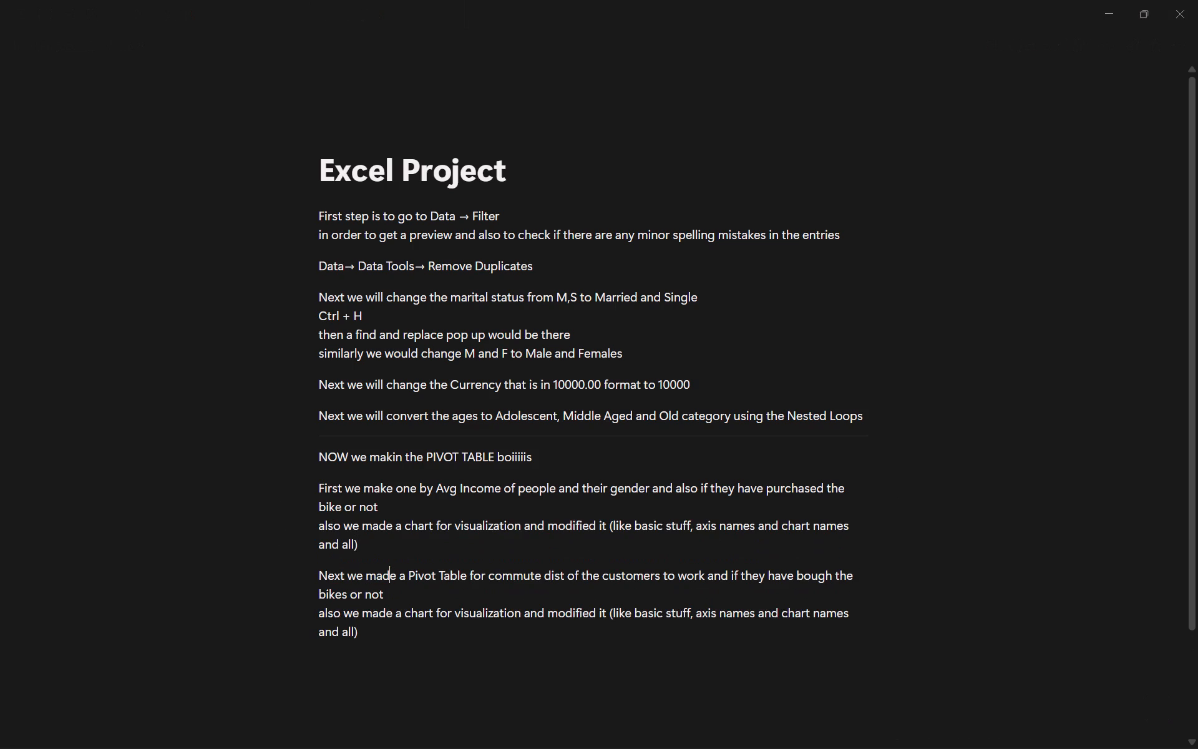
key(Return)
key(Return)
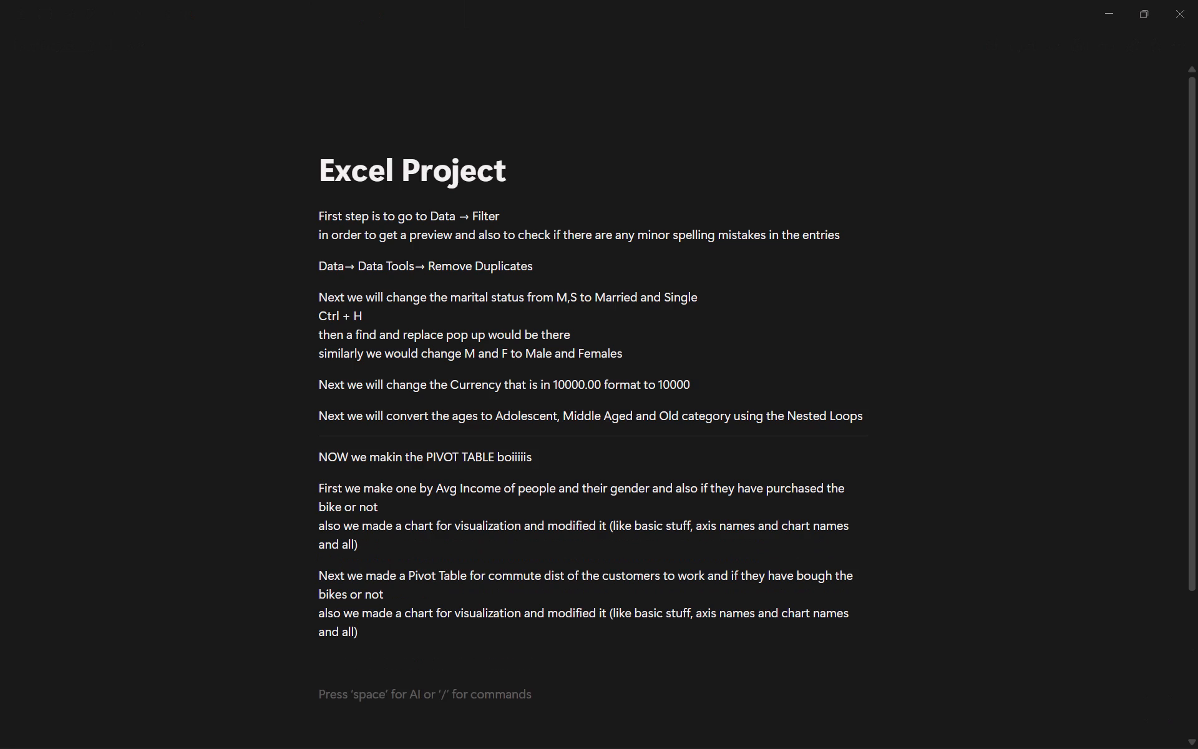
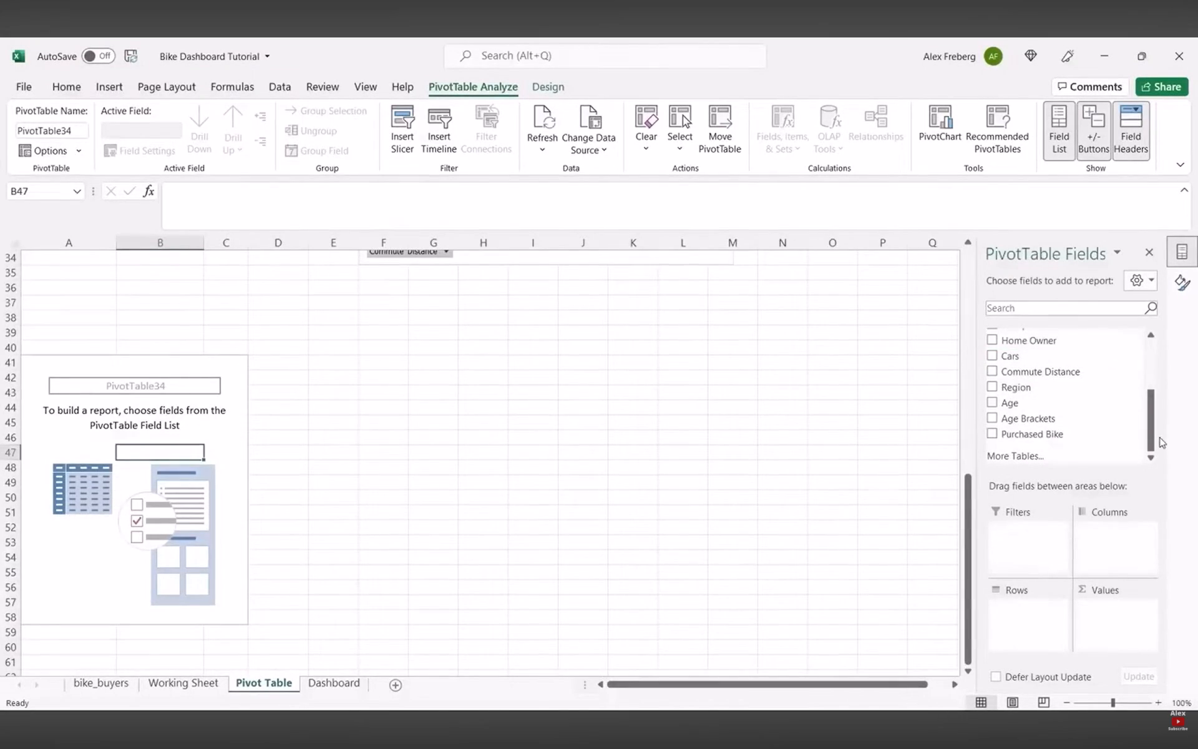
Rewind the tutorial video and rewatch how the next pivot table is inserted from the bike data.
key(Left)
key(Left)
key(Left)
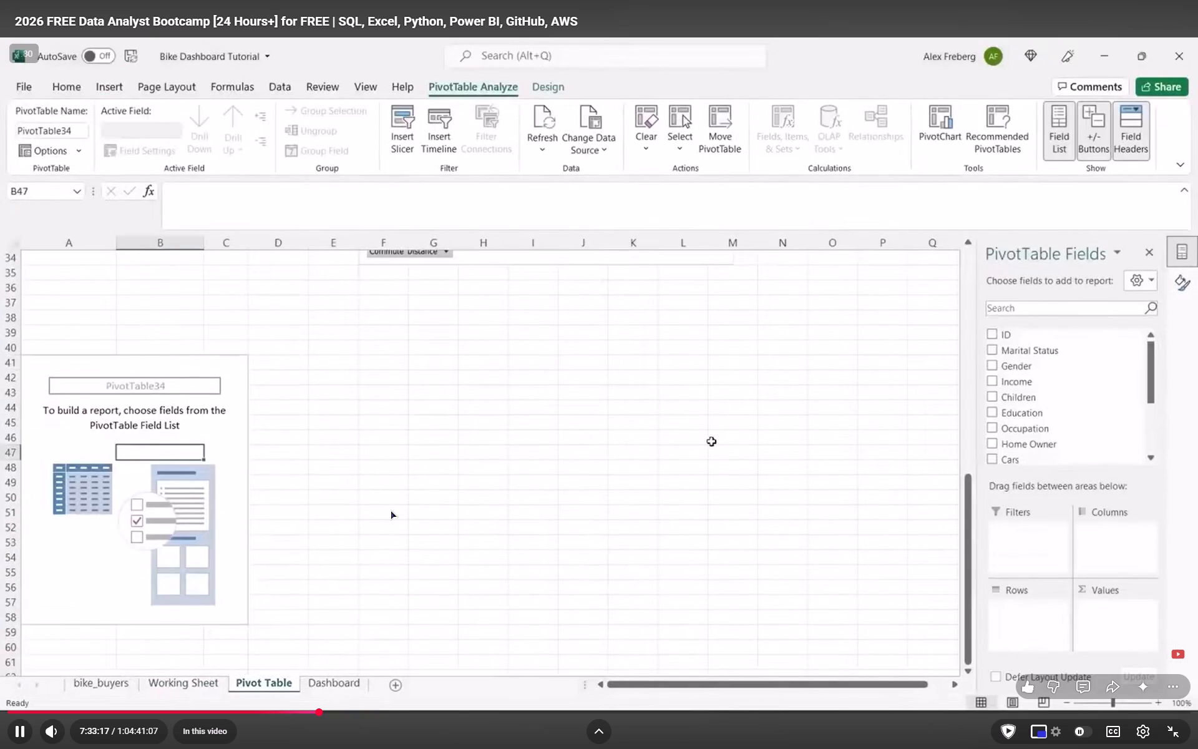
key(Left)
key(alt+Tab)
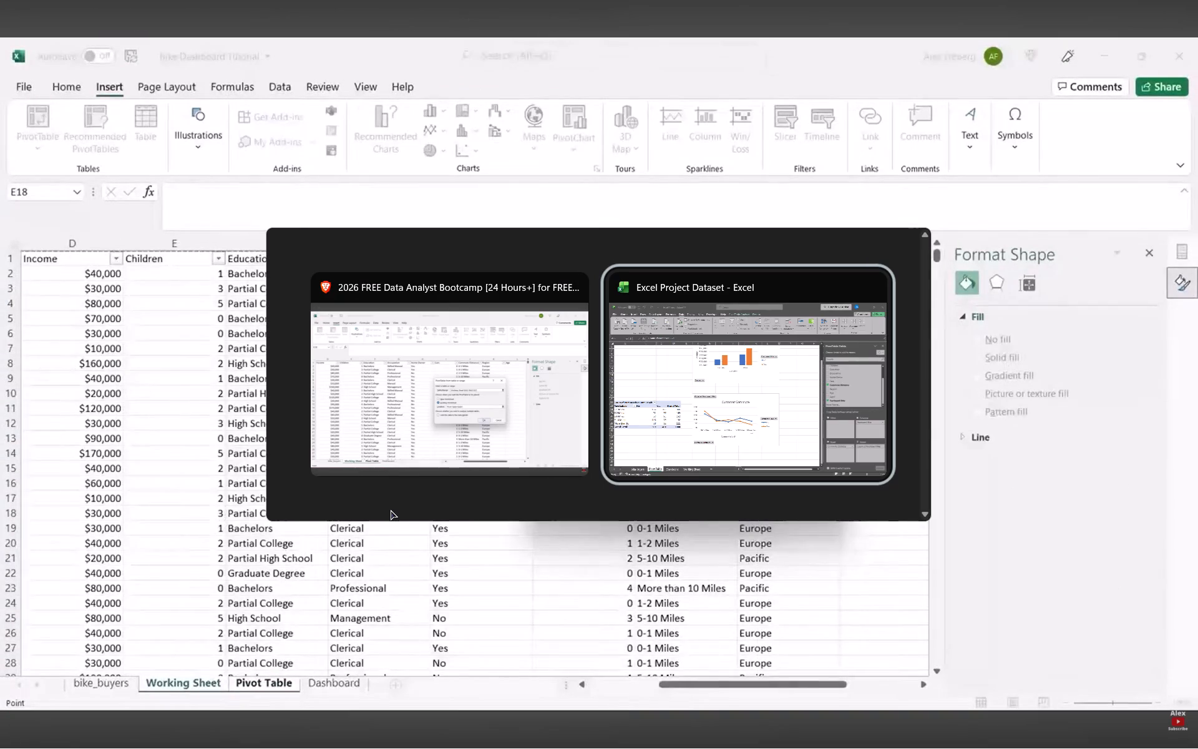
key(alt+Left)
key(space)
key(alt+Tab)
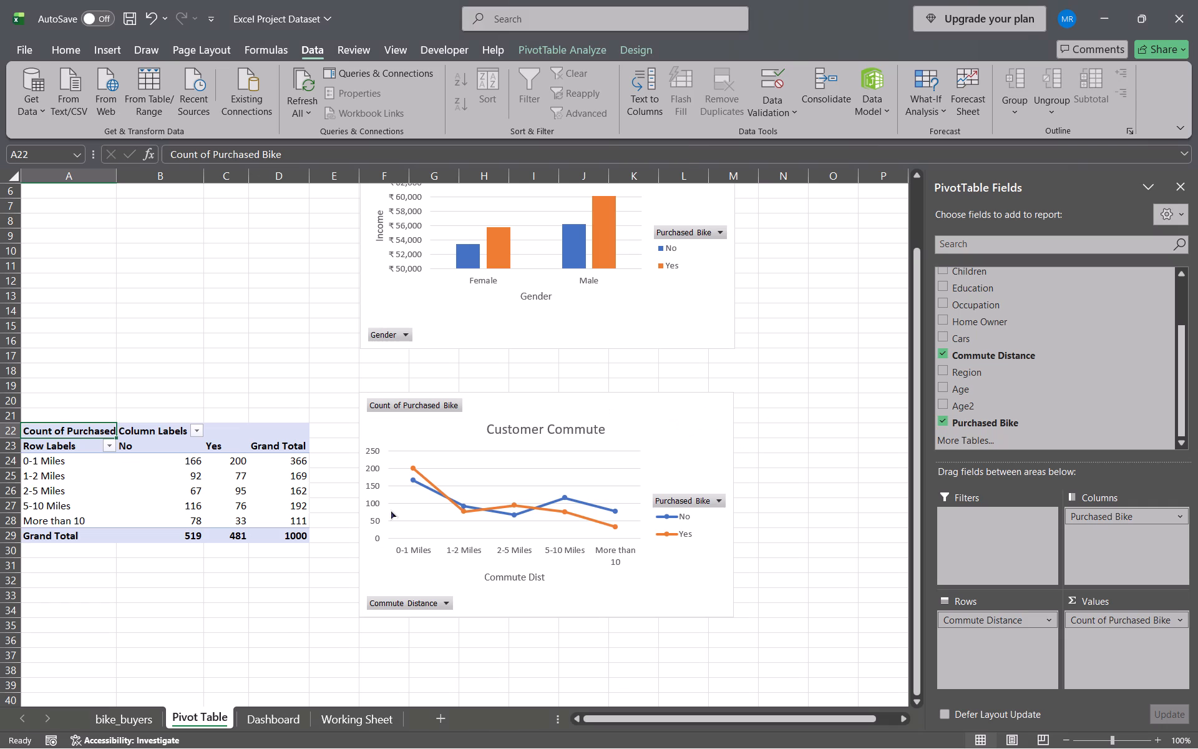
Insert a pivot table at cell A38 of the Pivot Table sheet using the bike_buyers data range A1:N1001.
scroll(389, 509, down, 4)
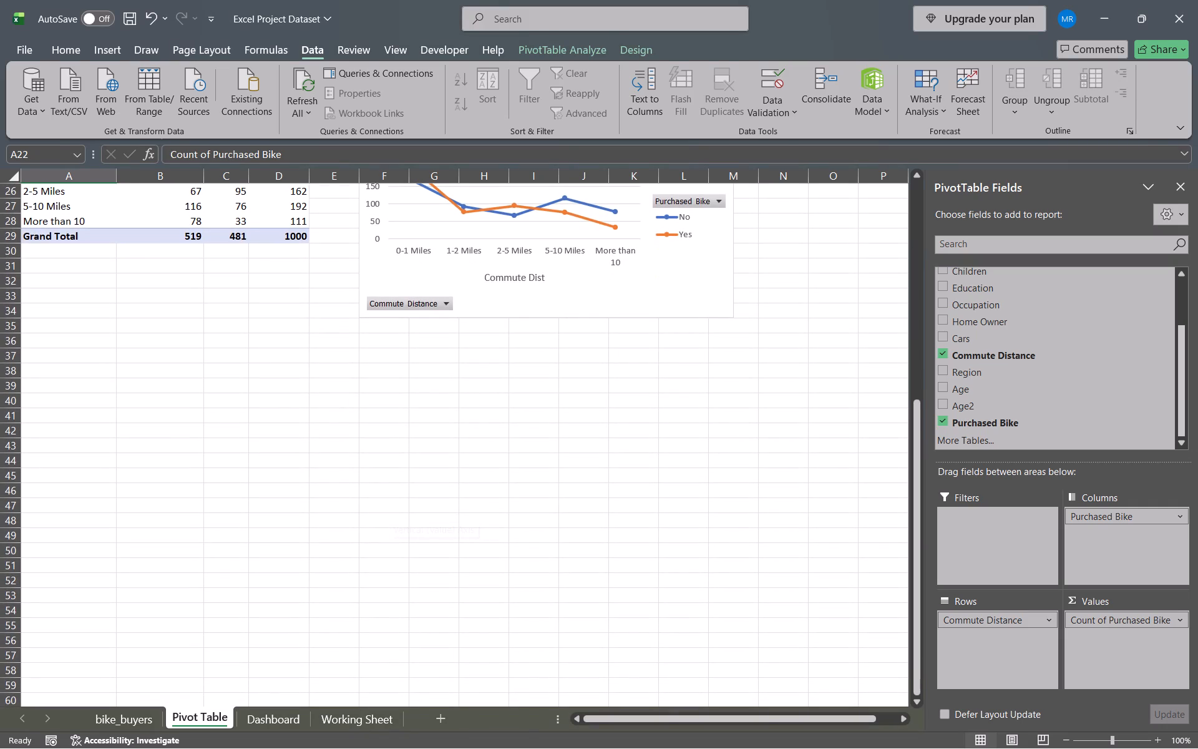
click(62, 377)
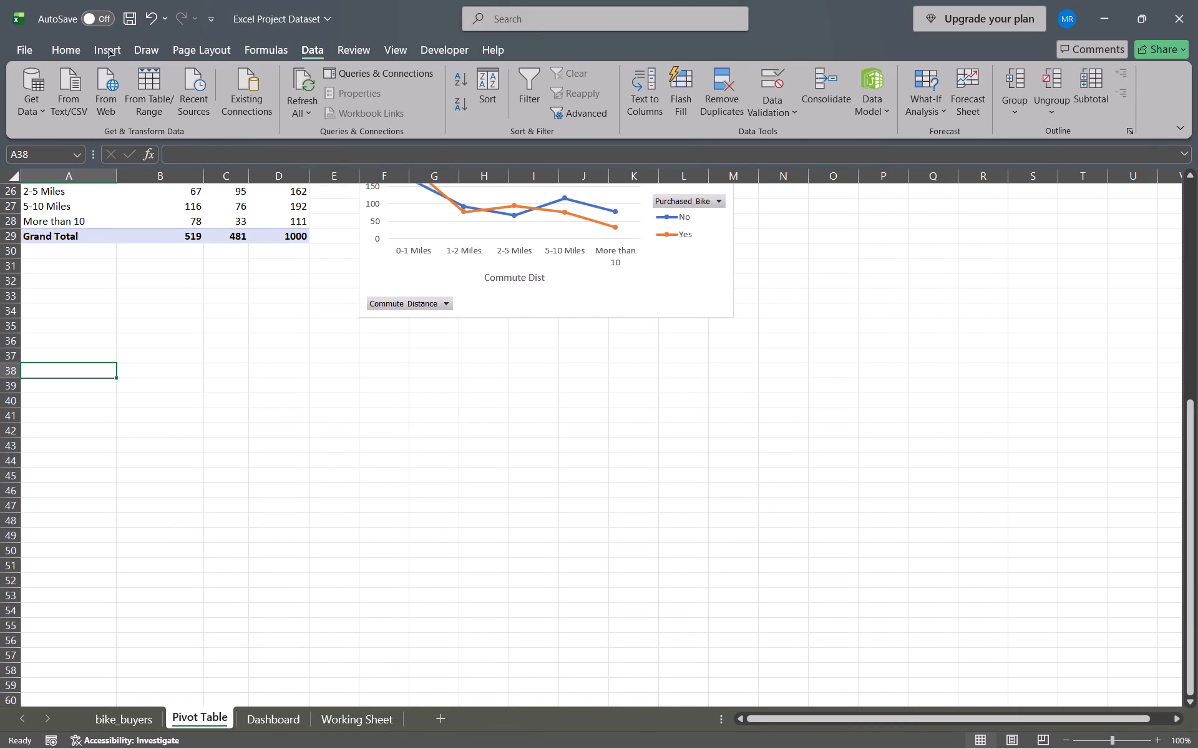
click(107, 47)
click(39, 76)
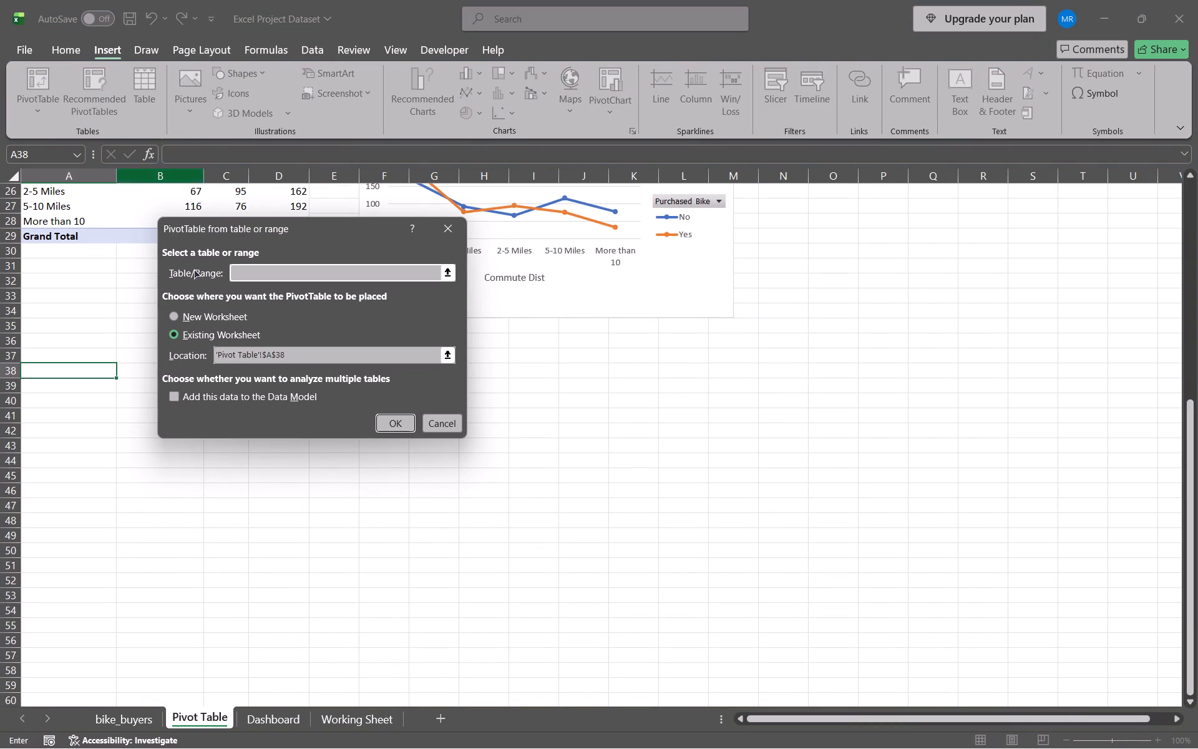
click(144, 720)
click(156, 581)
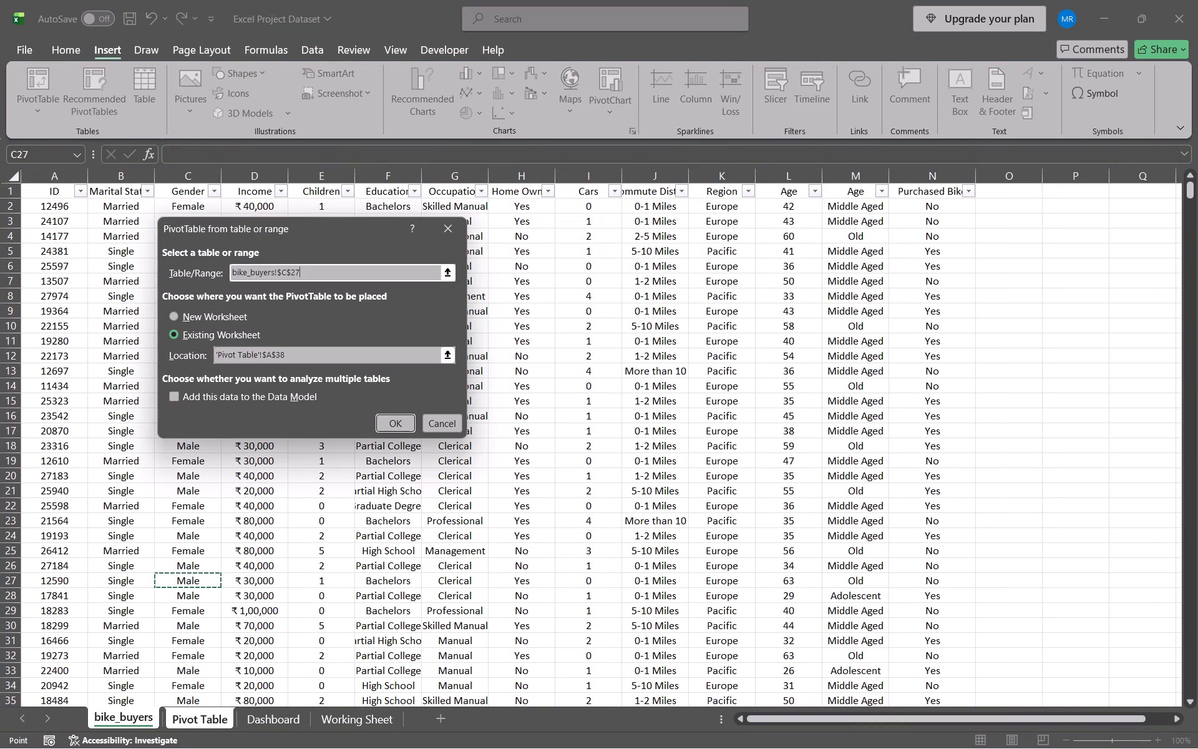
key(ctrl+a)
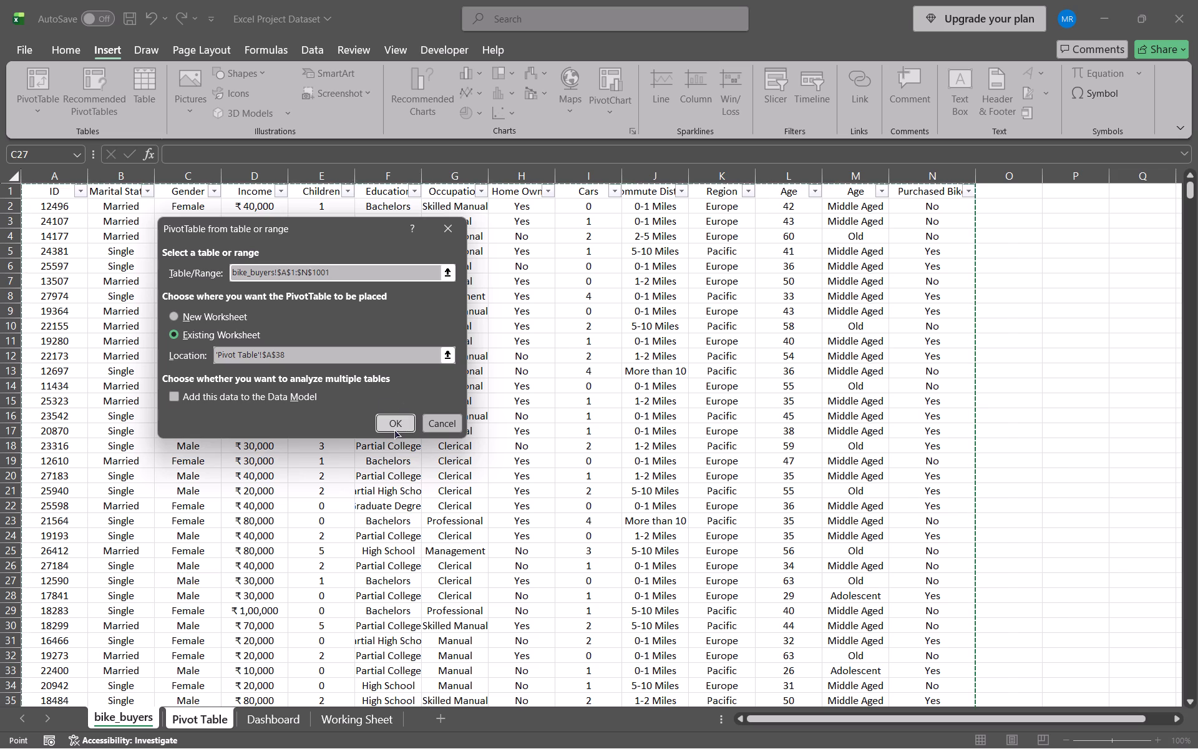
click(393, 429)
Check the age field's name in the tutorial and select the second Age column's header, M1, on the bike_buyers sheet.
key(alt+Tab)
key(space)
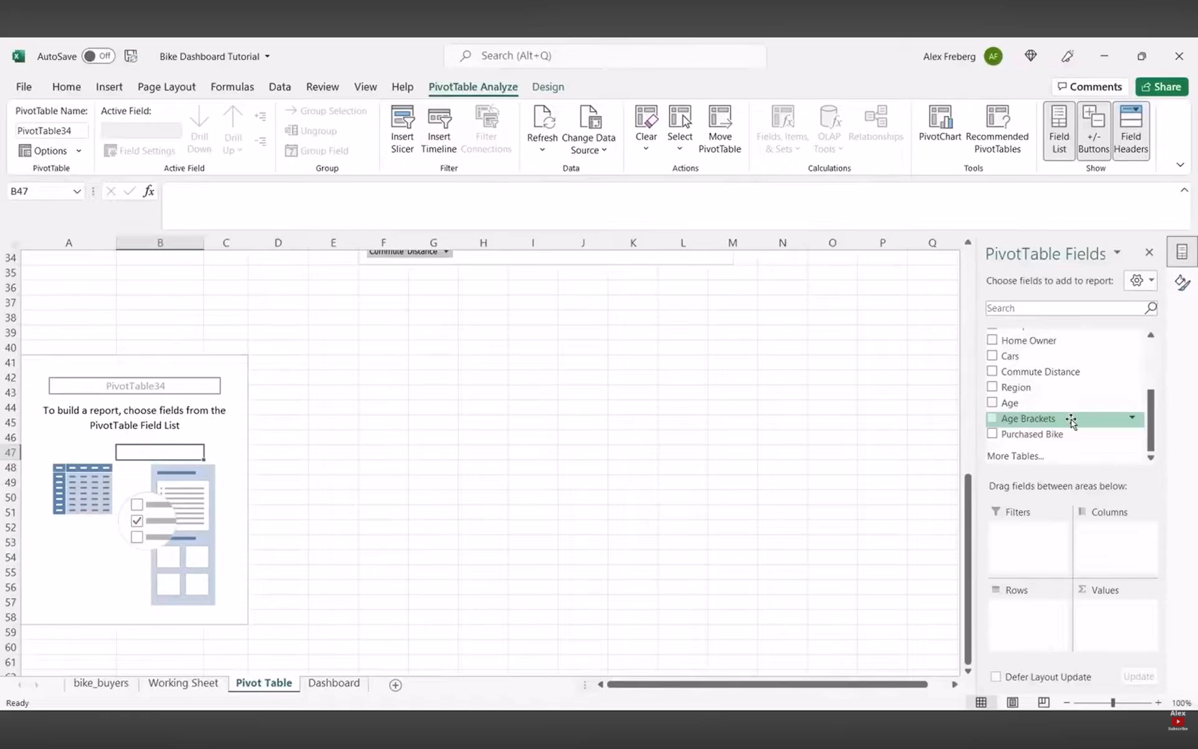
key(space)
key(alt+Tab)
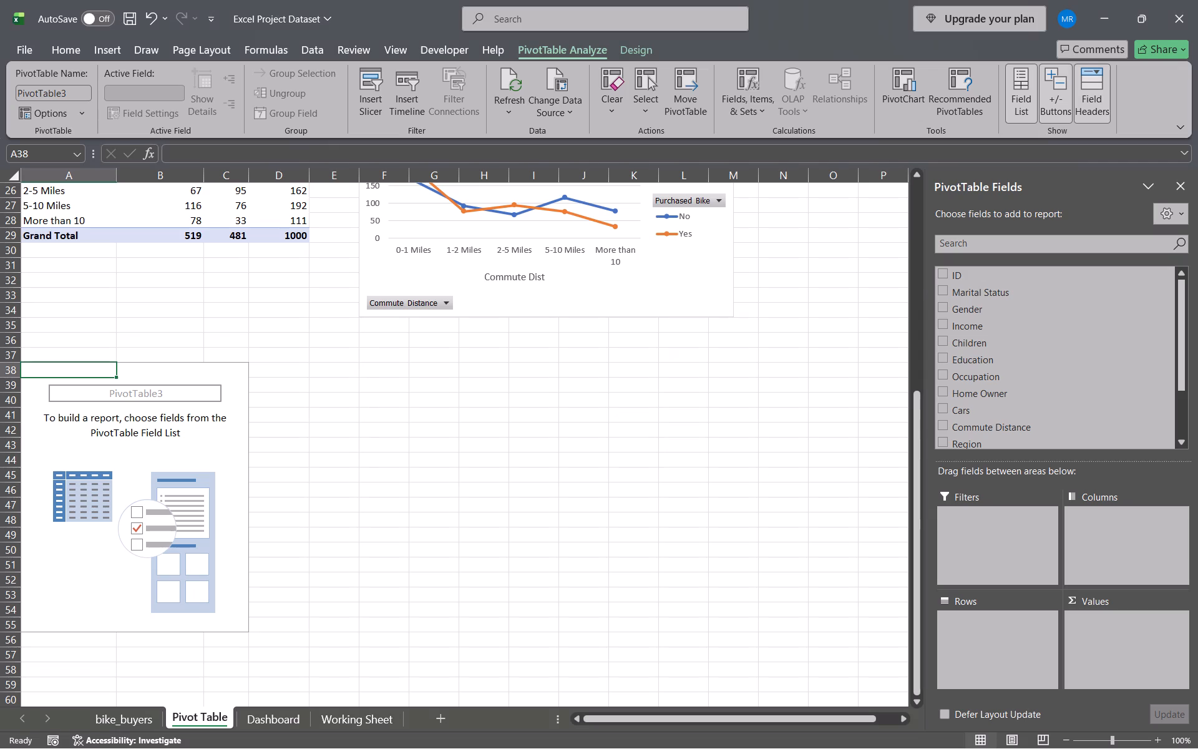
click(136, 710)
scroll(533, 464, up, 9)
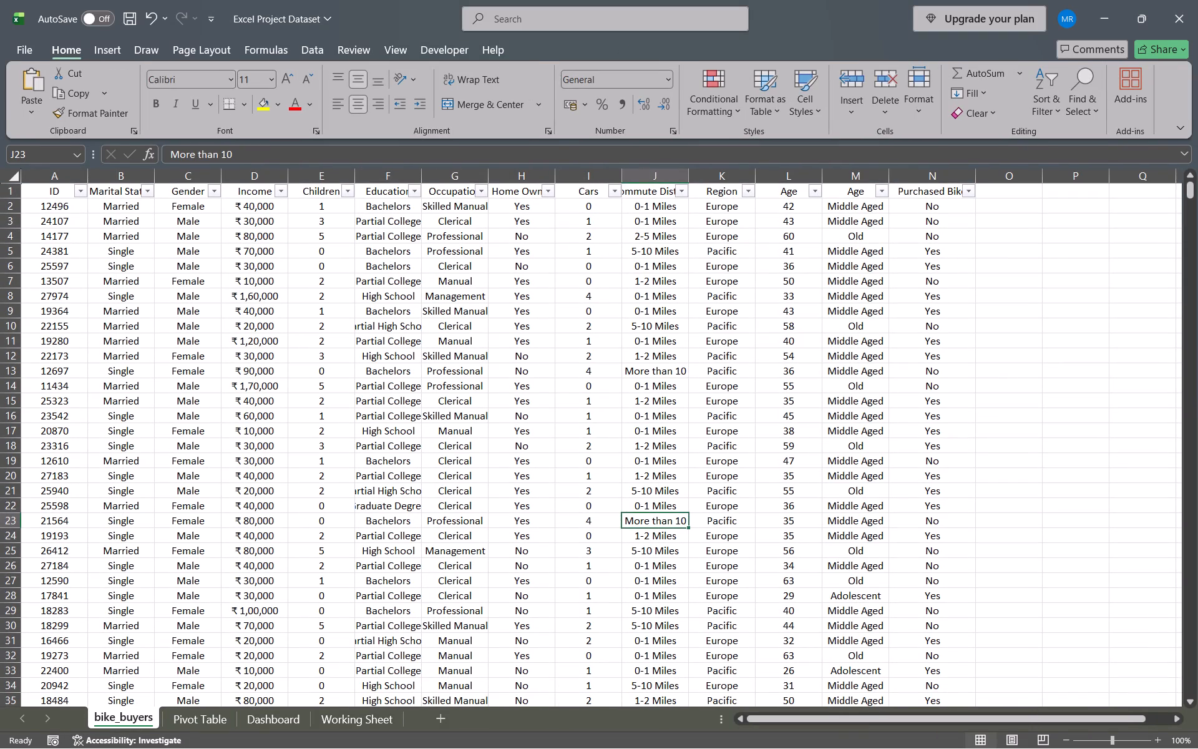
click(857, 187)
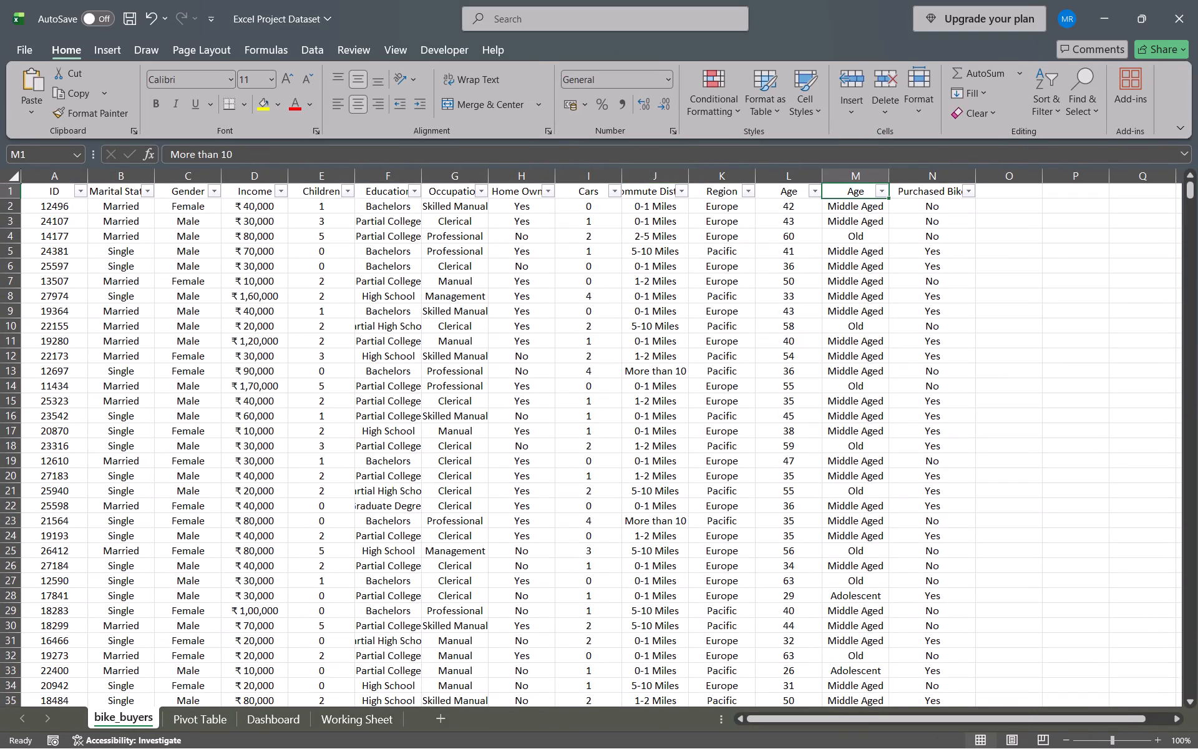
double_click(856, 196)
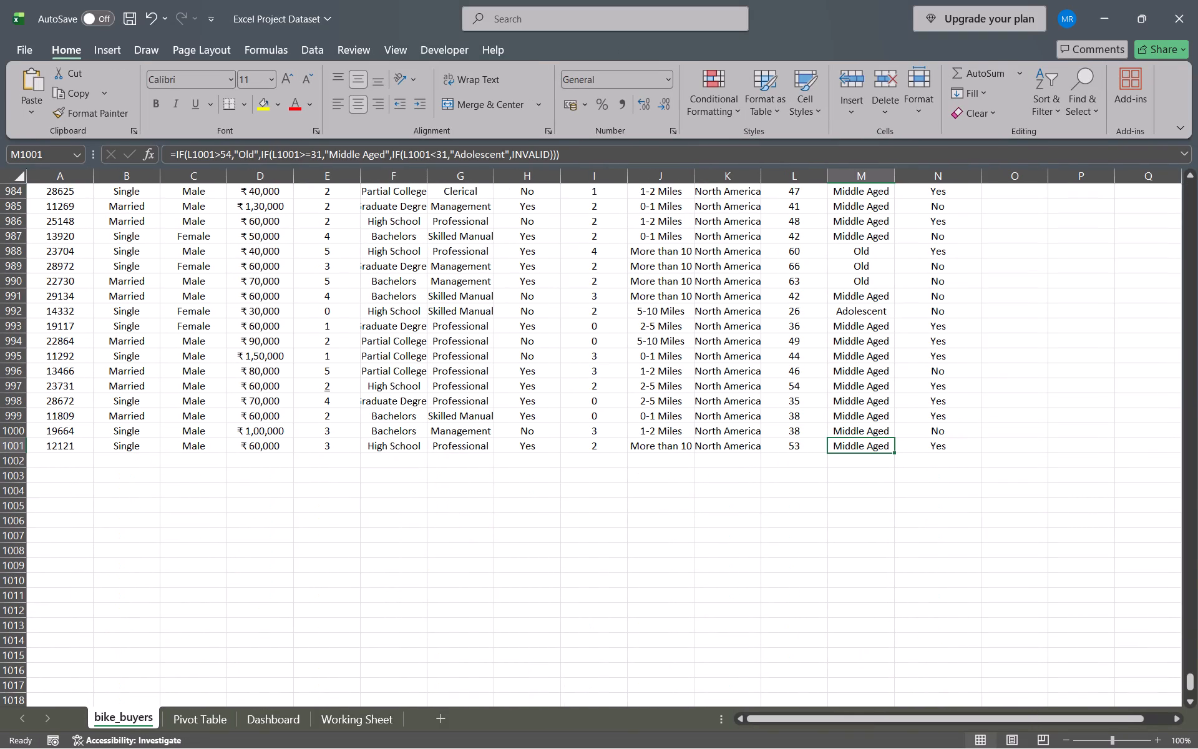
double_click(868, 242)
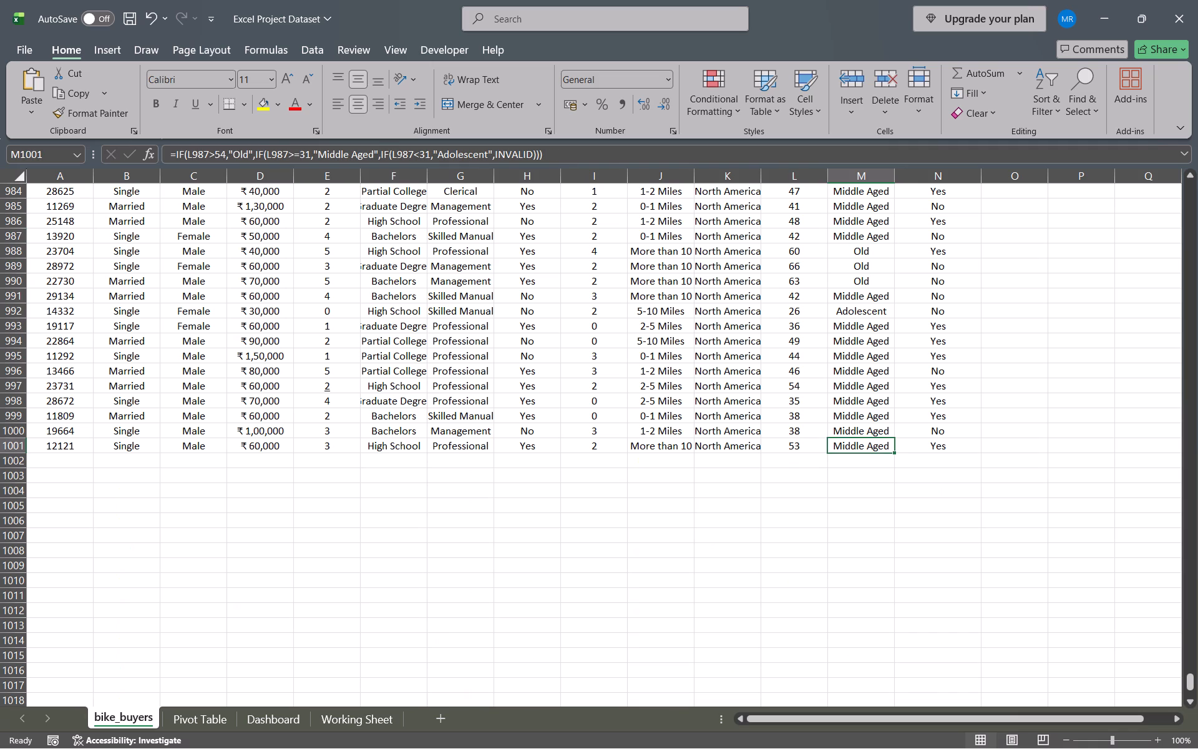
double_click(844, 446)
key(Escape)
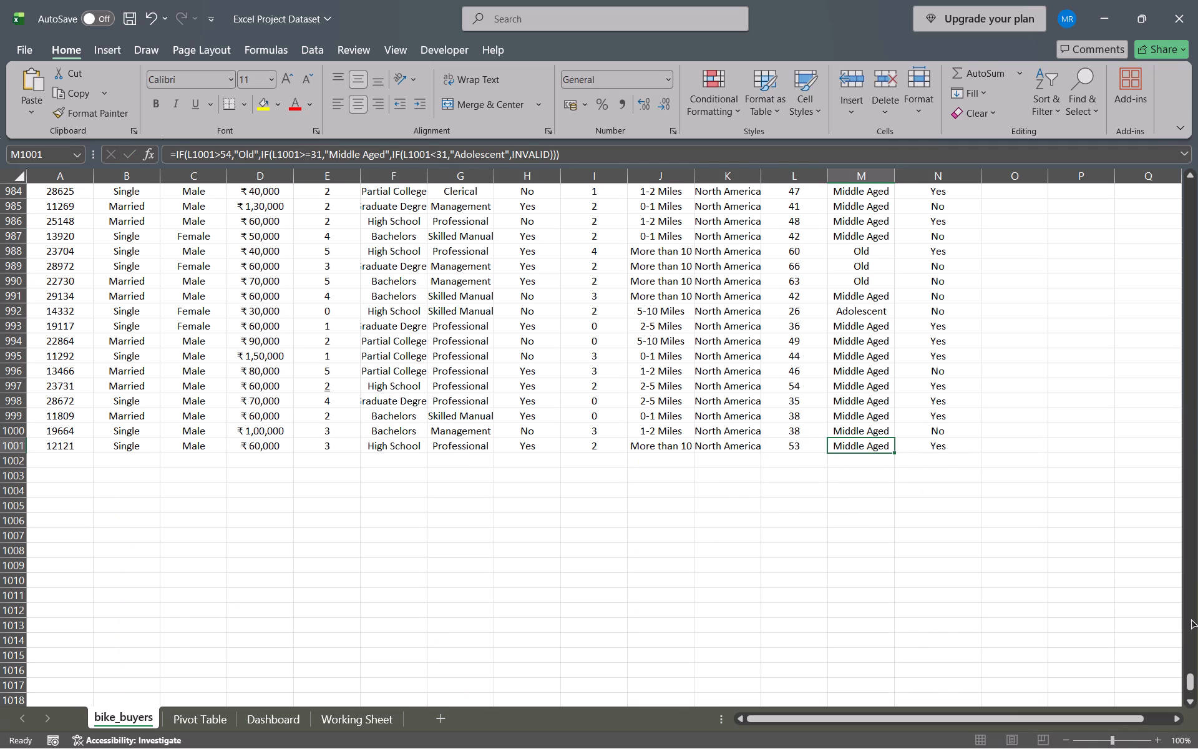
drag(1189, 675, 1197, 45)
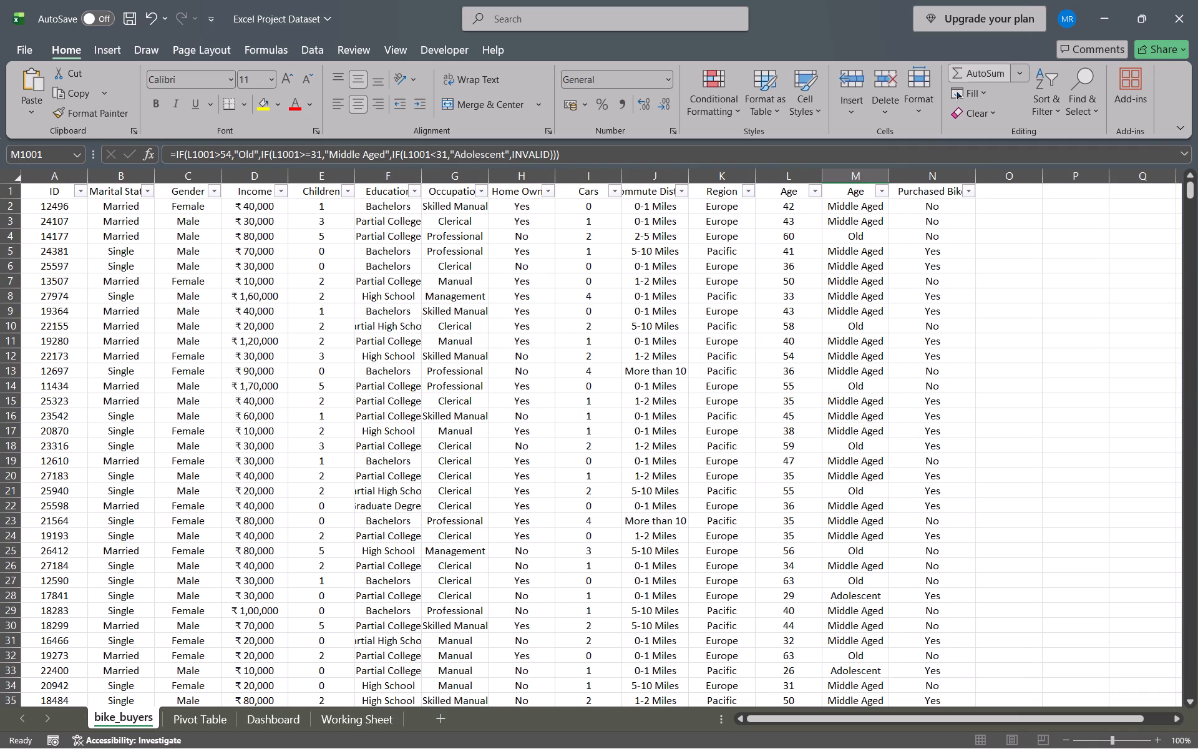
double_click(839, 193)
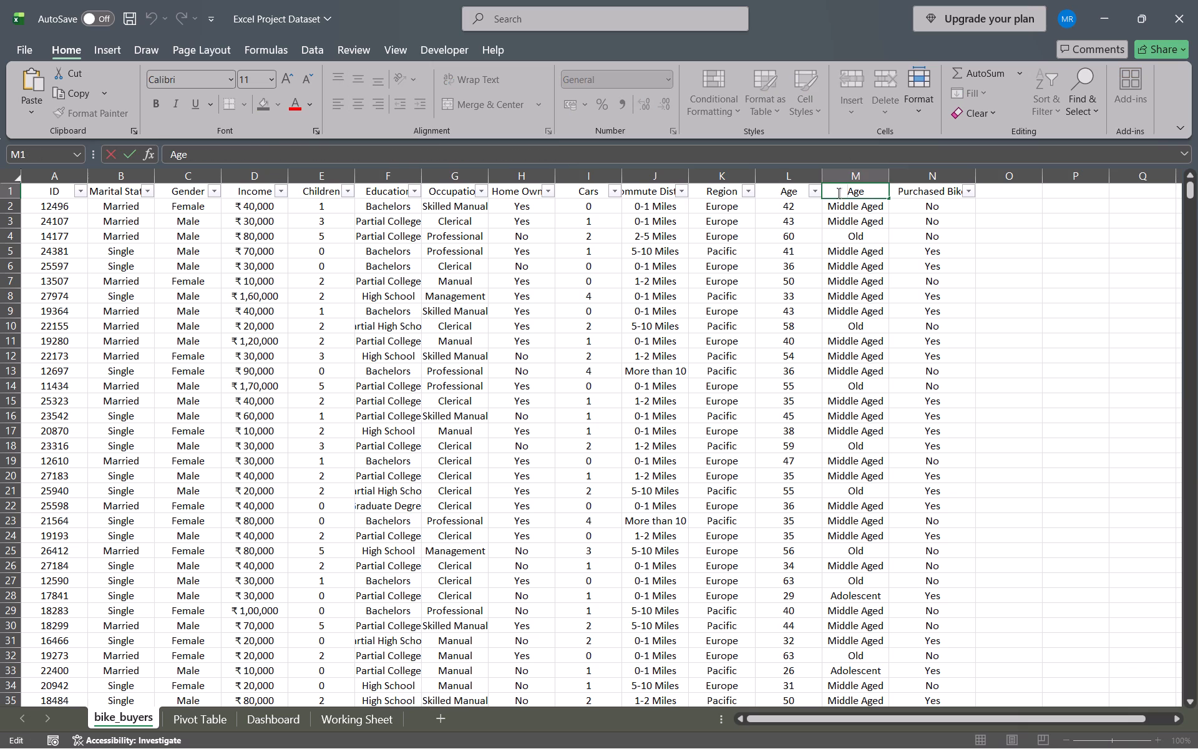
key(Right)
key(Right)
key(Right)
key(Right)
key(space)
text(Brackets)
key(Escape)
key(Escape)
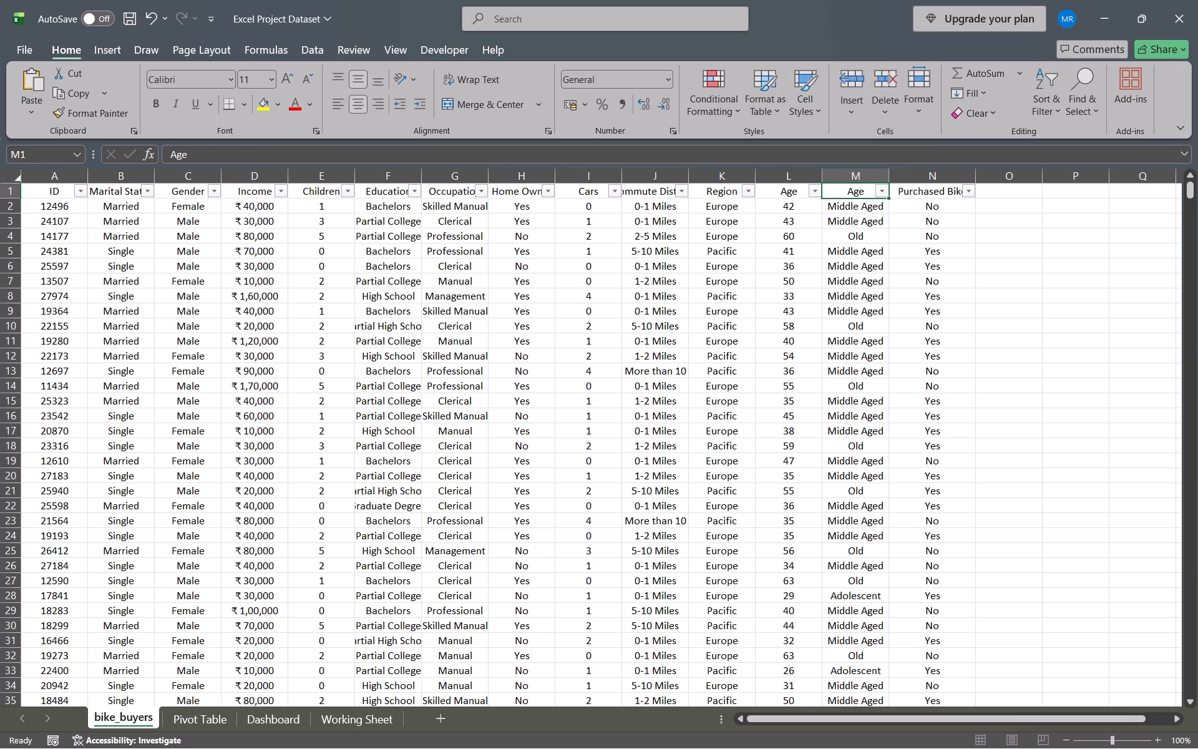
Rename the second Age column's header in cell M1 as Age Brackets.
double_click(839, 193)
key(space)
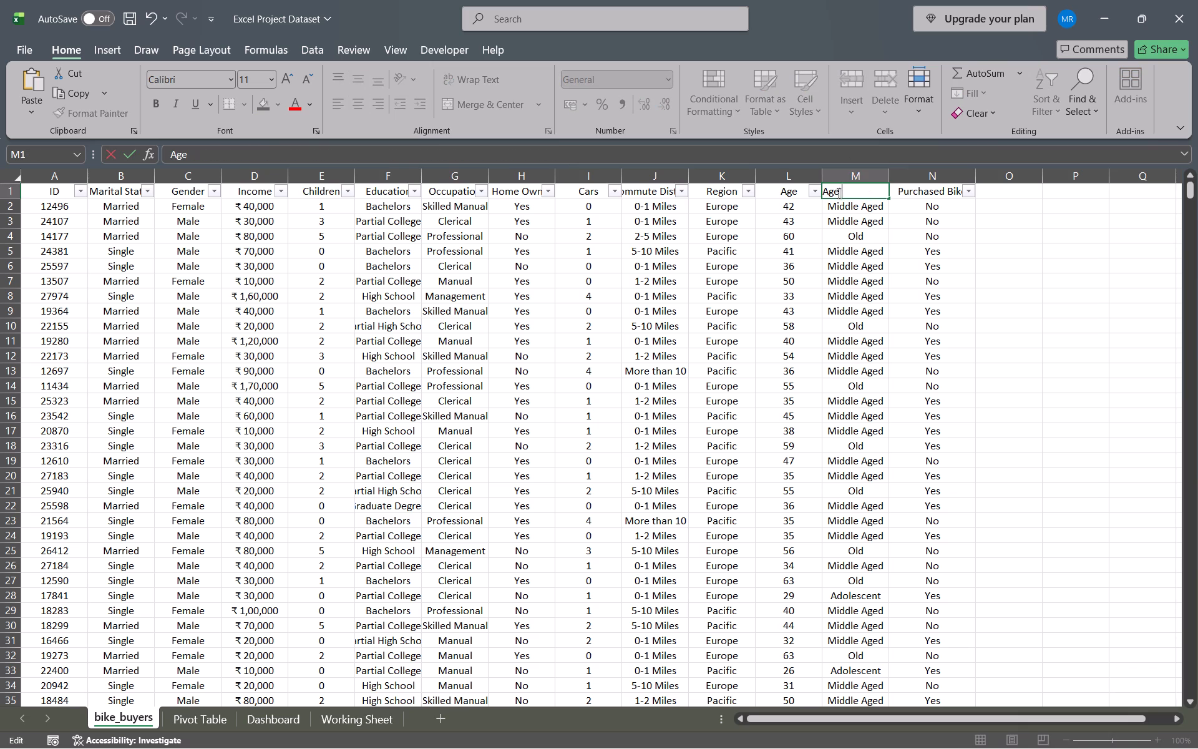
key(space)
key(BackSpace)
key(BackSpace)
key(space)
text(Brackets)
key(Return)
key(Escape)
Watch the tutorial section on filling the age brackets pivot table and inserting its chart.
key(alt+Tab)
key(alt+Tab)
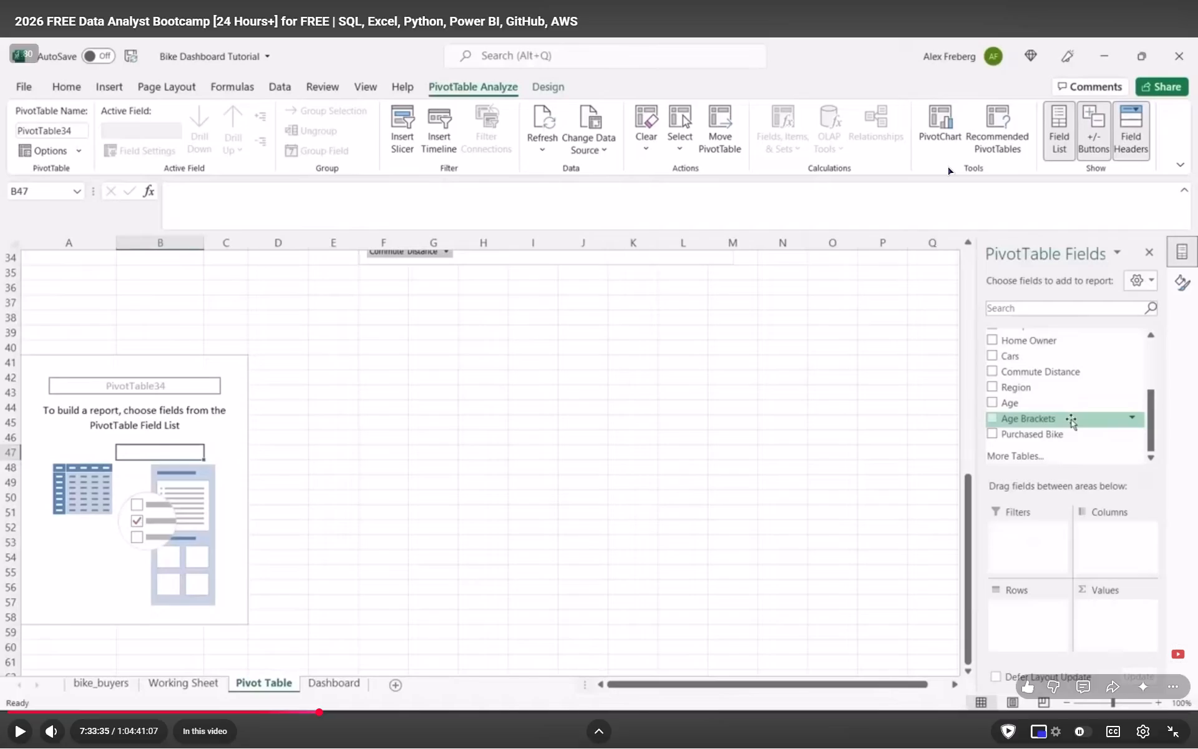
key(alt+Tab)
key(space)
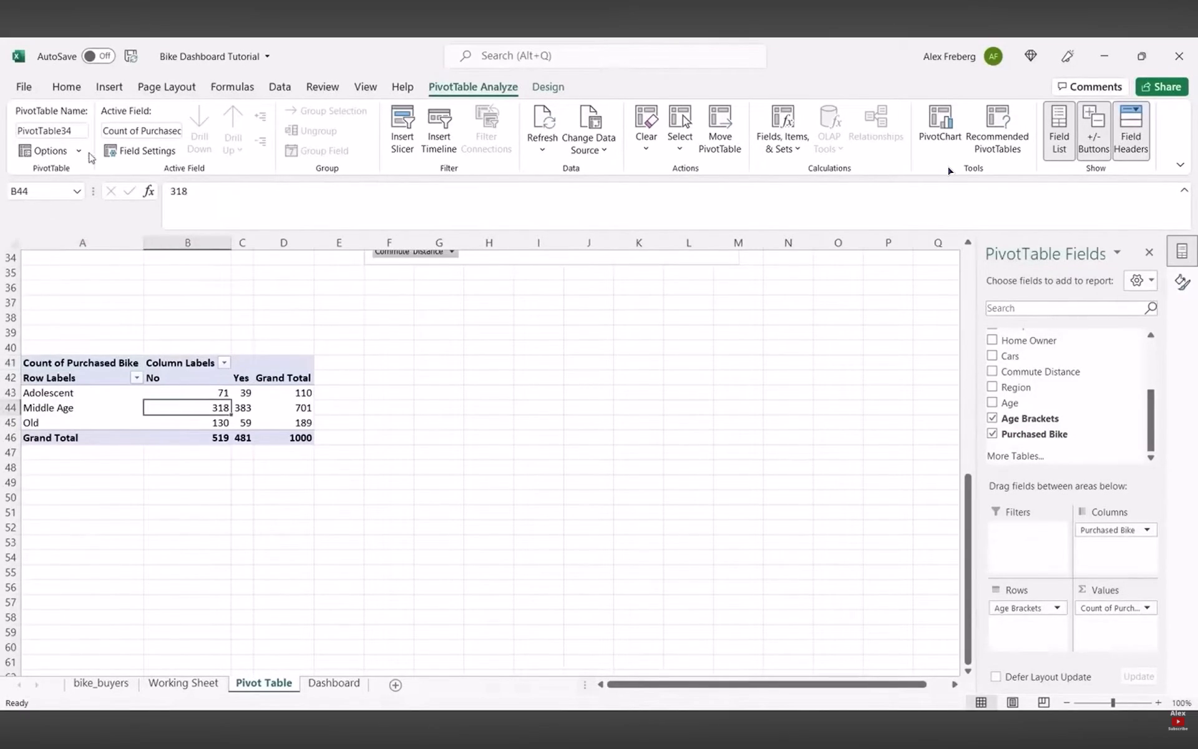
key(space)
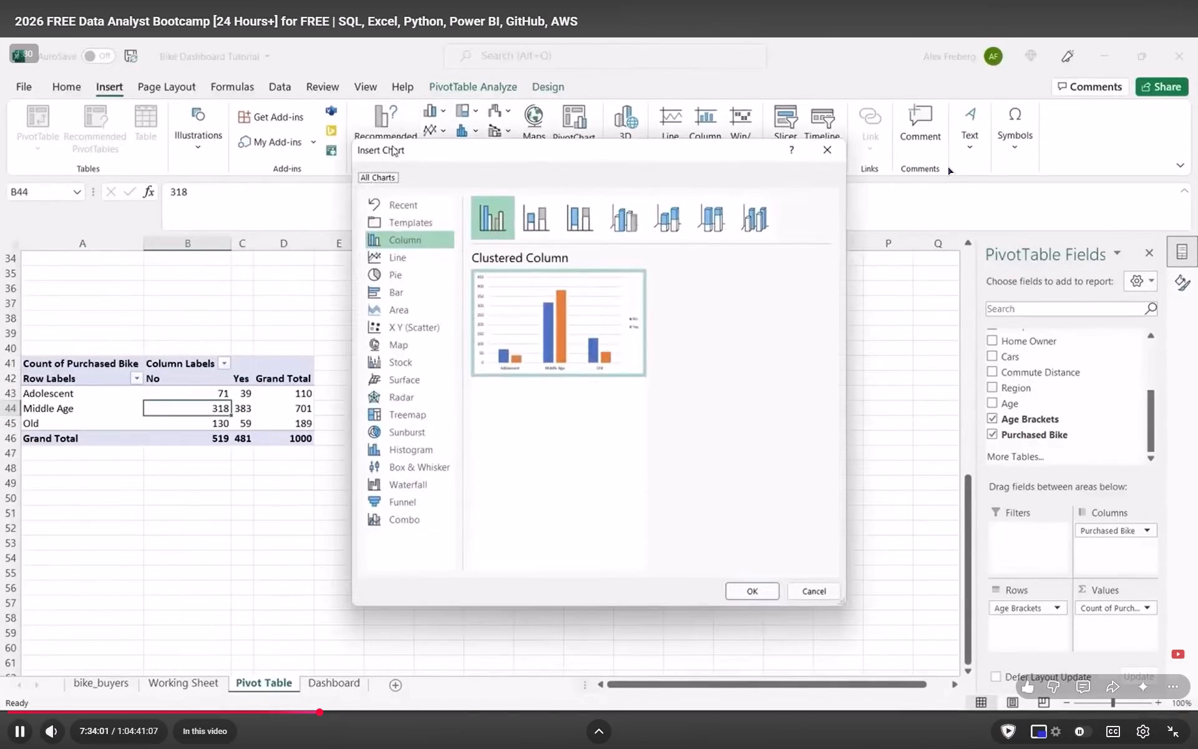
key(alt+Tab)
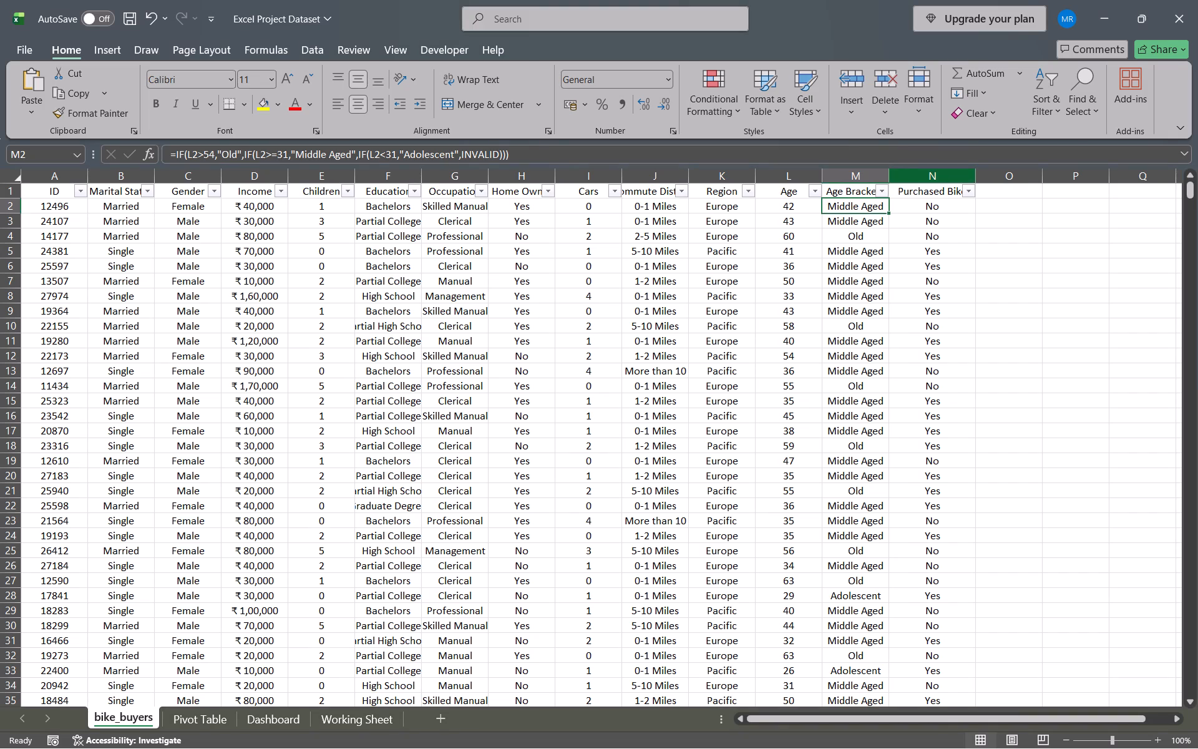
Fill the new pivot table at A38 with Age2 as rows, Purchased Bike as columns, and Count of Purchased Bike as values.
key(ctrl+Tab)
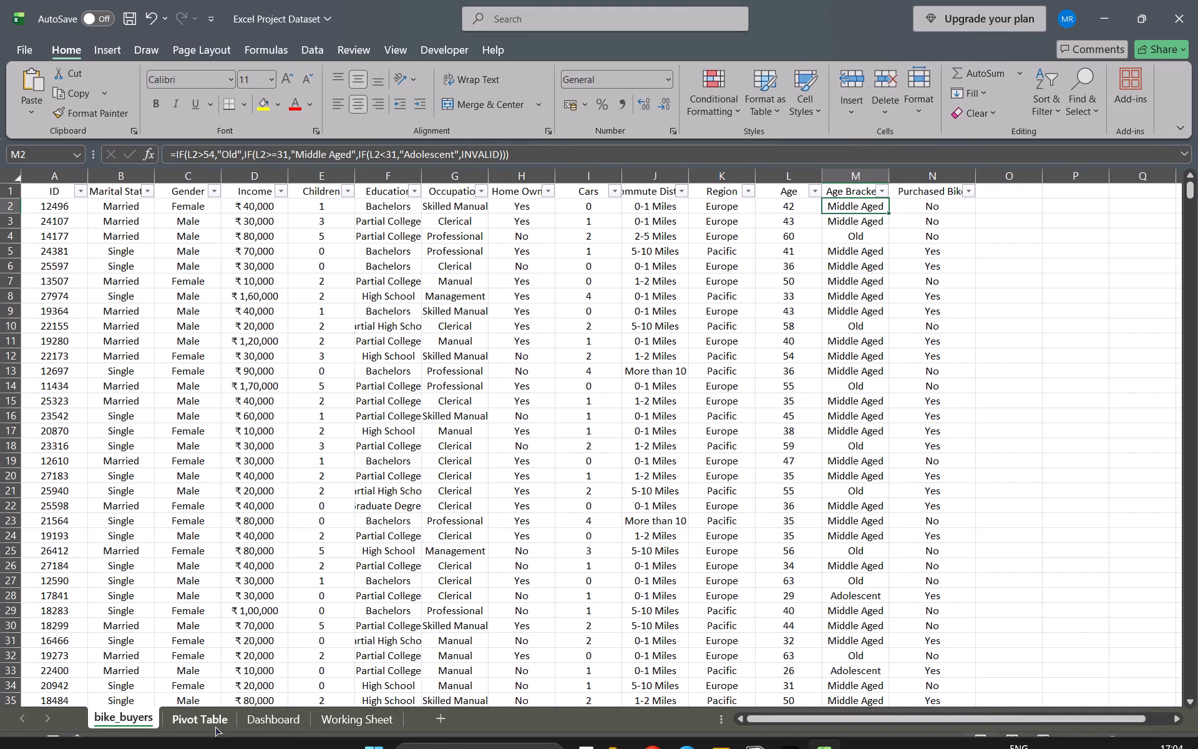
click(210, 723)
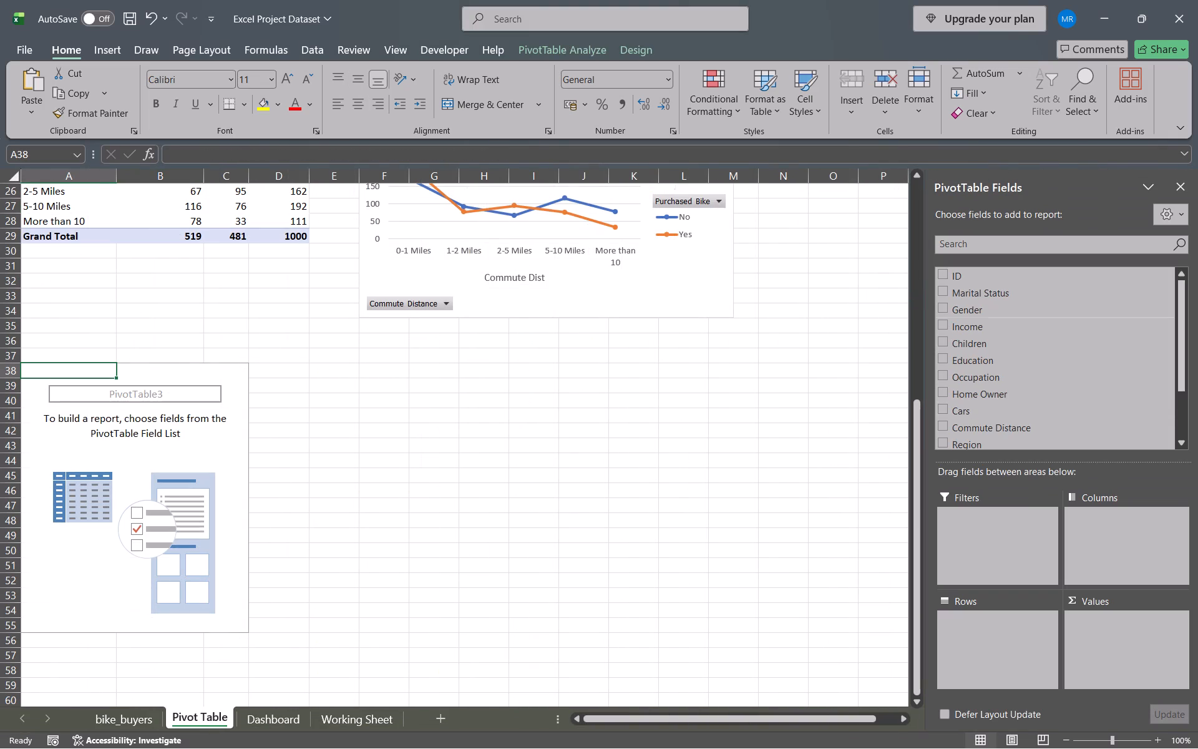
scroll(981, 425, down, 2)
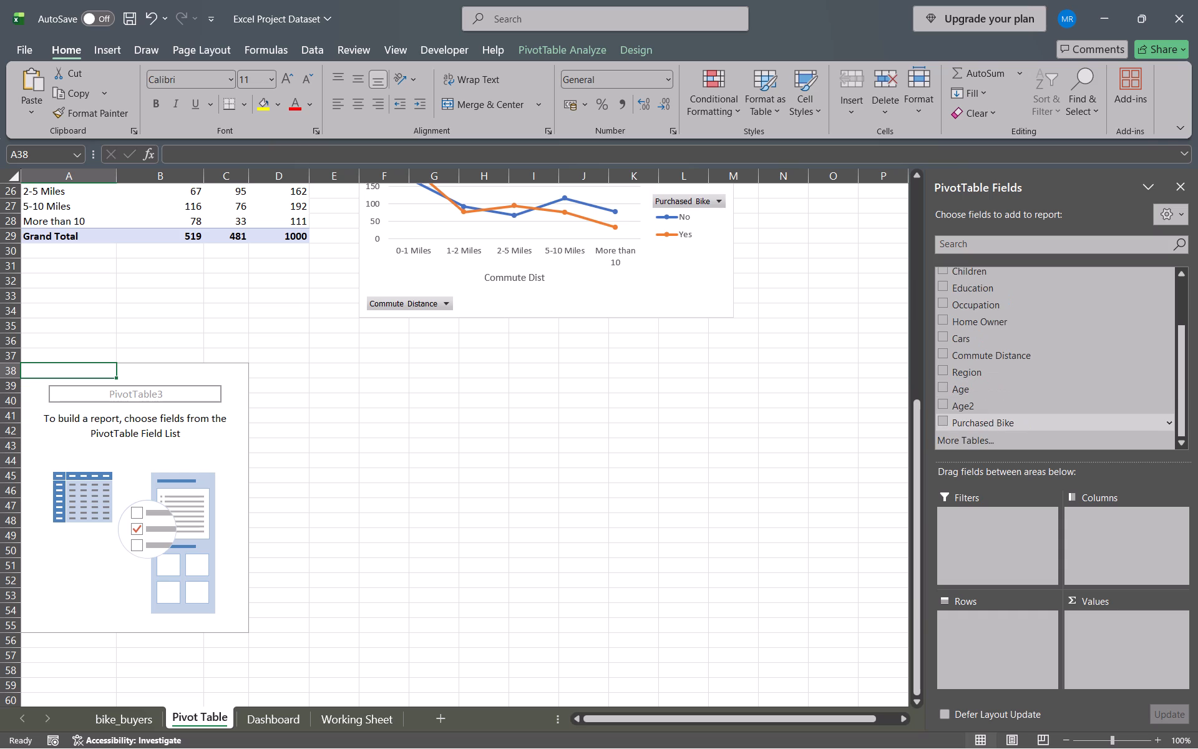
drag(976, 405, 963, 615)
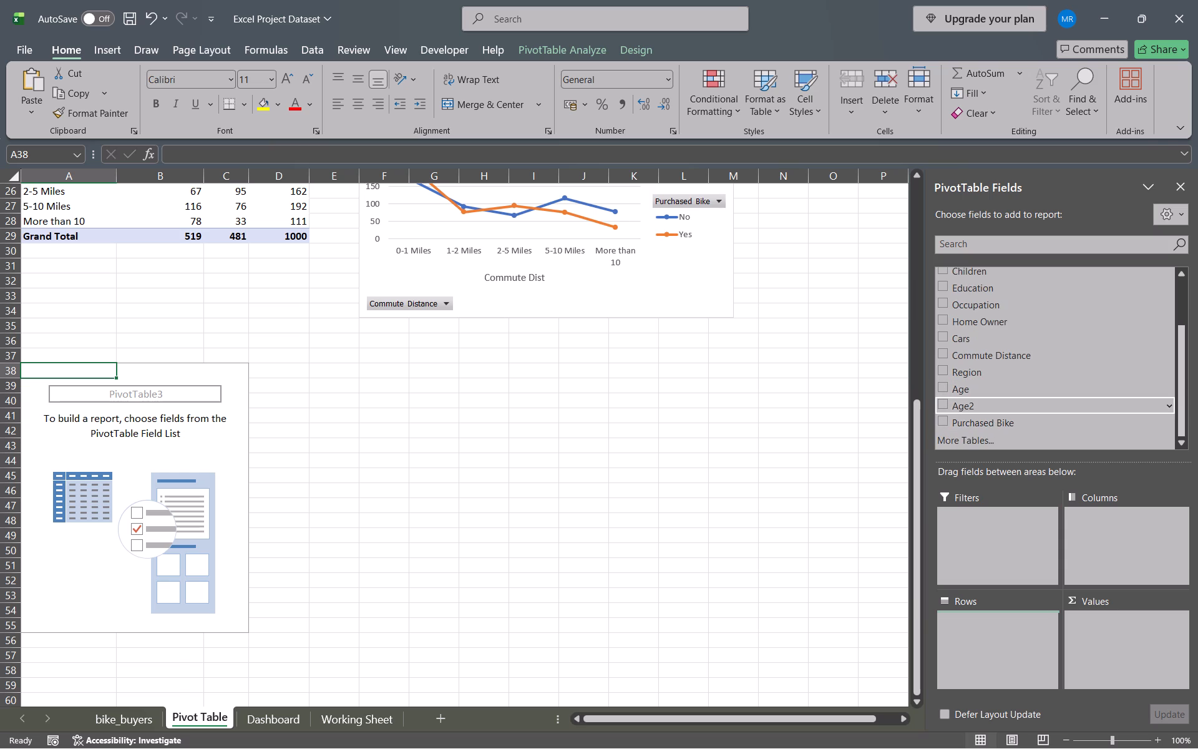
drag(963, 615, 964, 625)
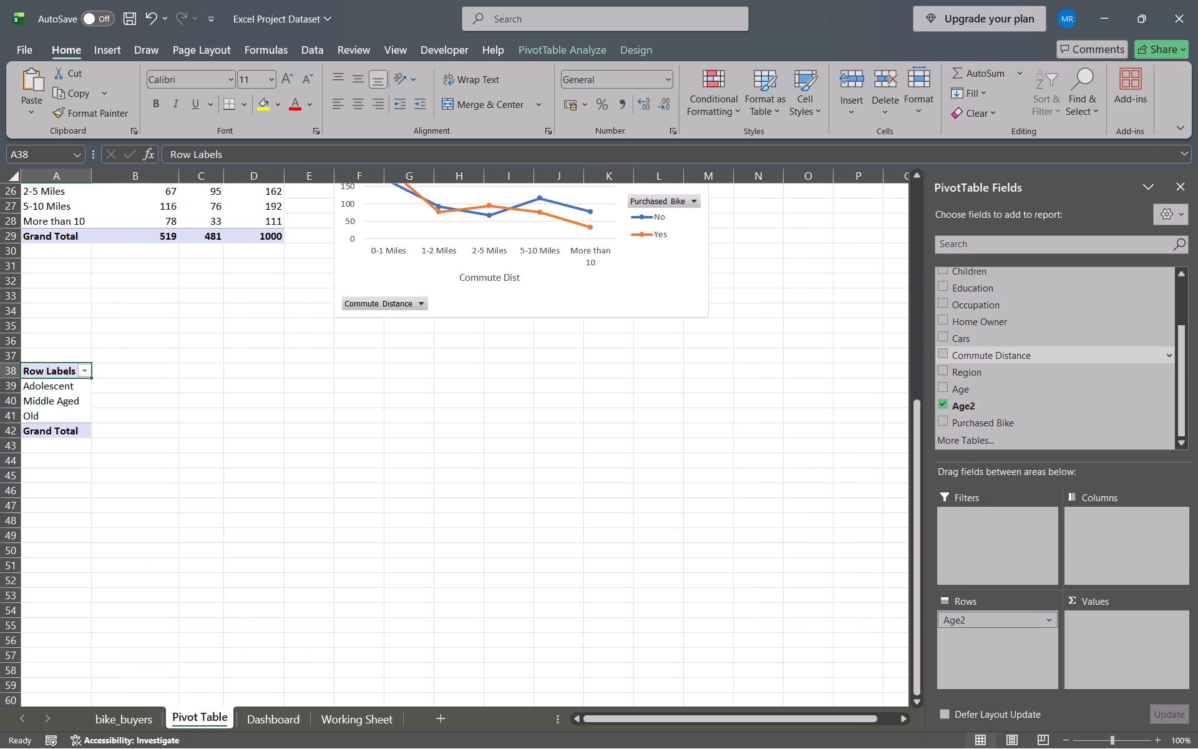
drag(965, 423, 1123, 634)
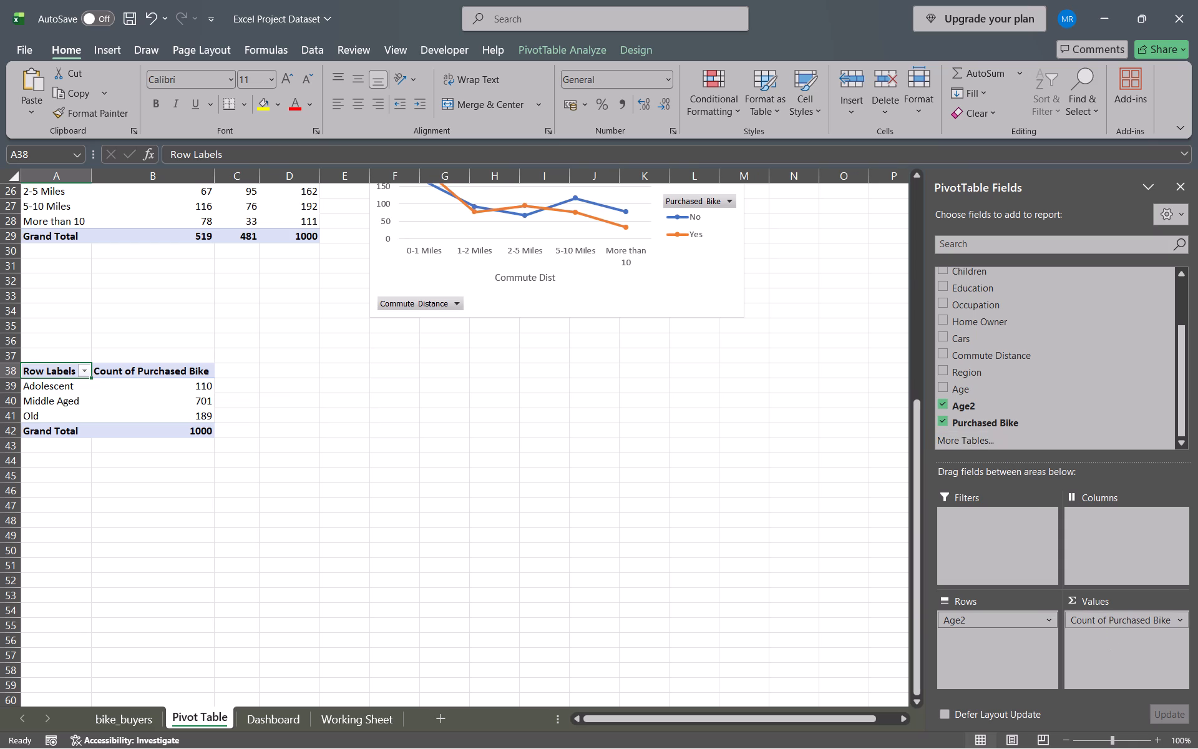
drag(1108, 622, 1121, 546)
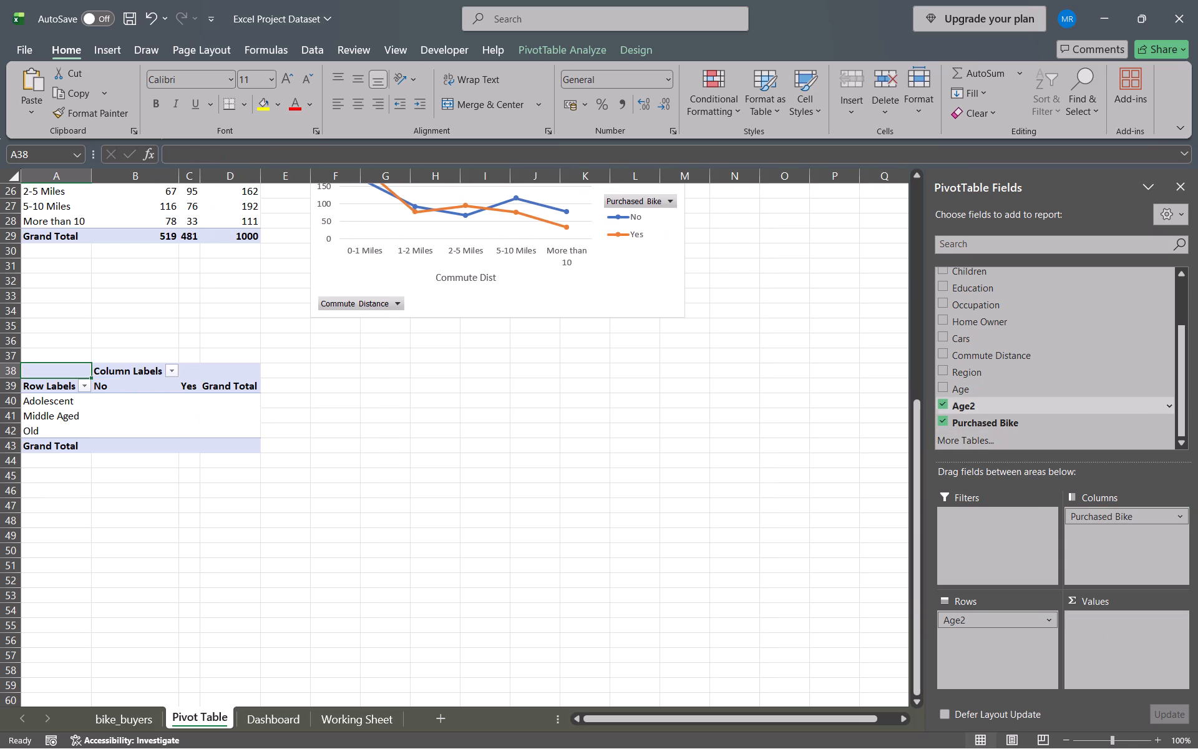
drag(972, 422, 1125, 658)
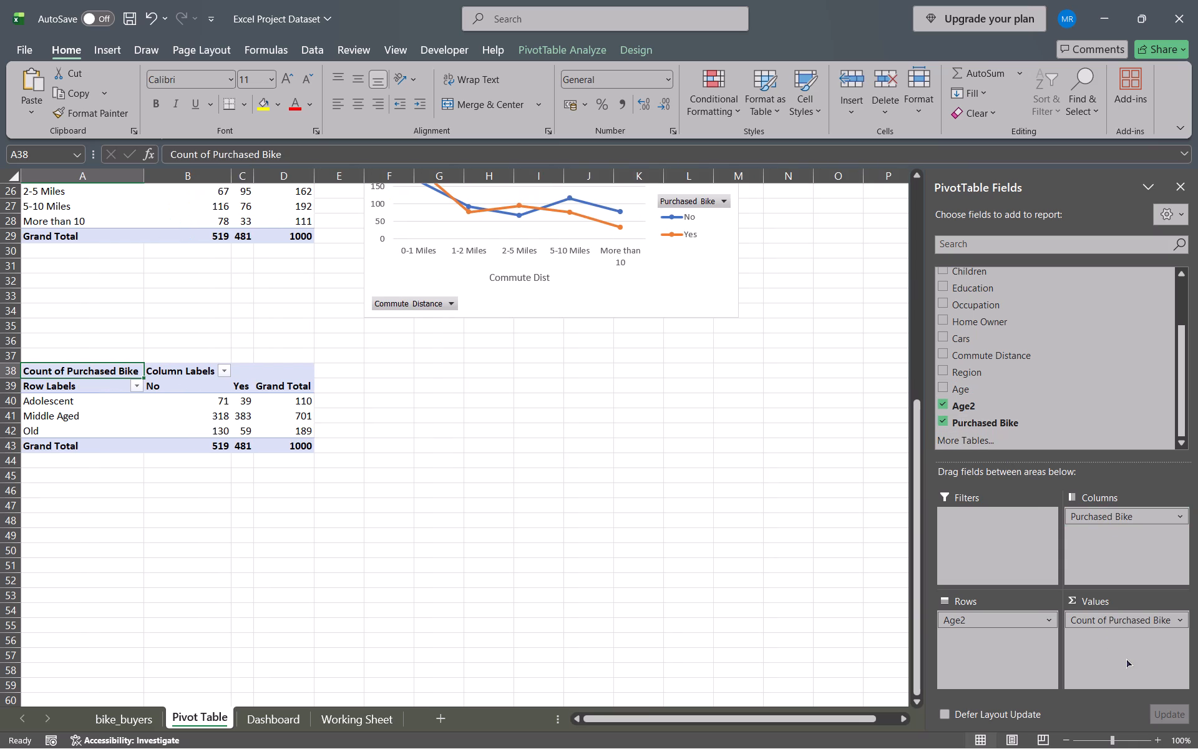
key(Escape)
Compare the line, pie, bar, area, scatter and column chart previews for the Age2 pivot table at A38.
click(112, 52)
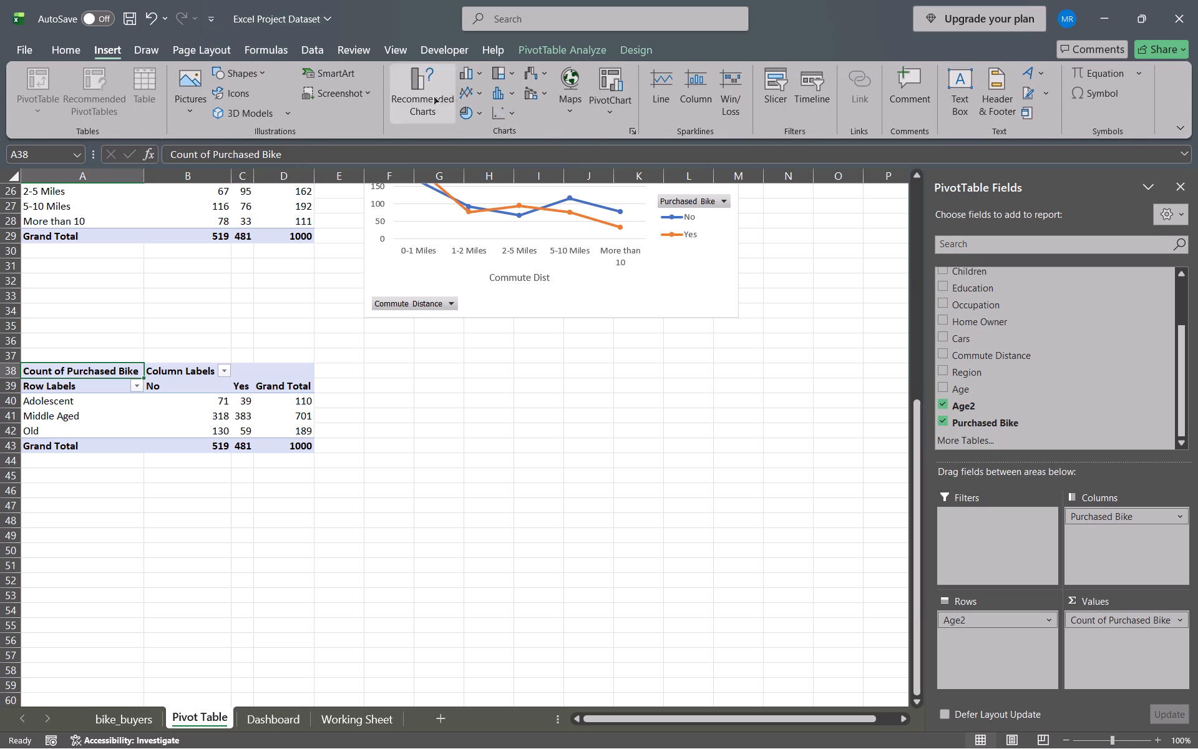
click(419, 74)
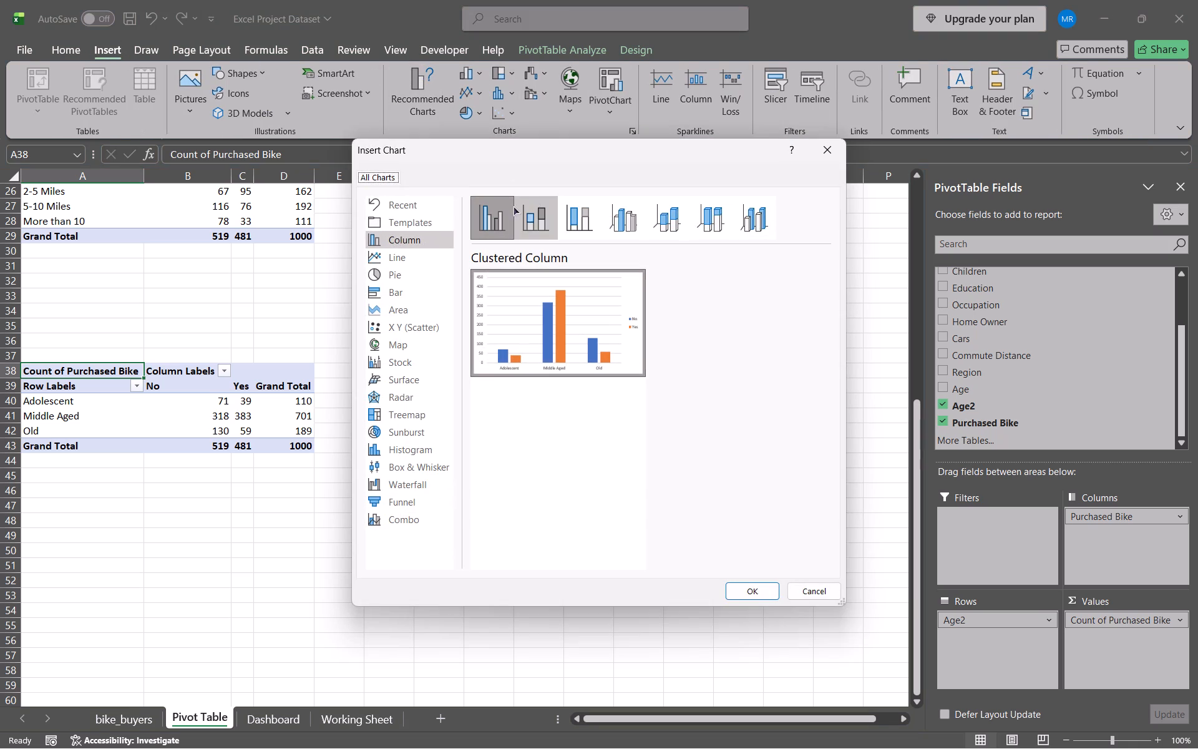
click(396, 262)
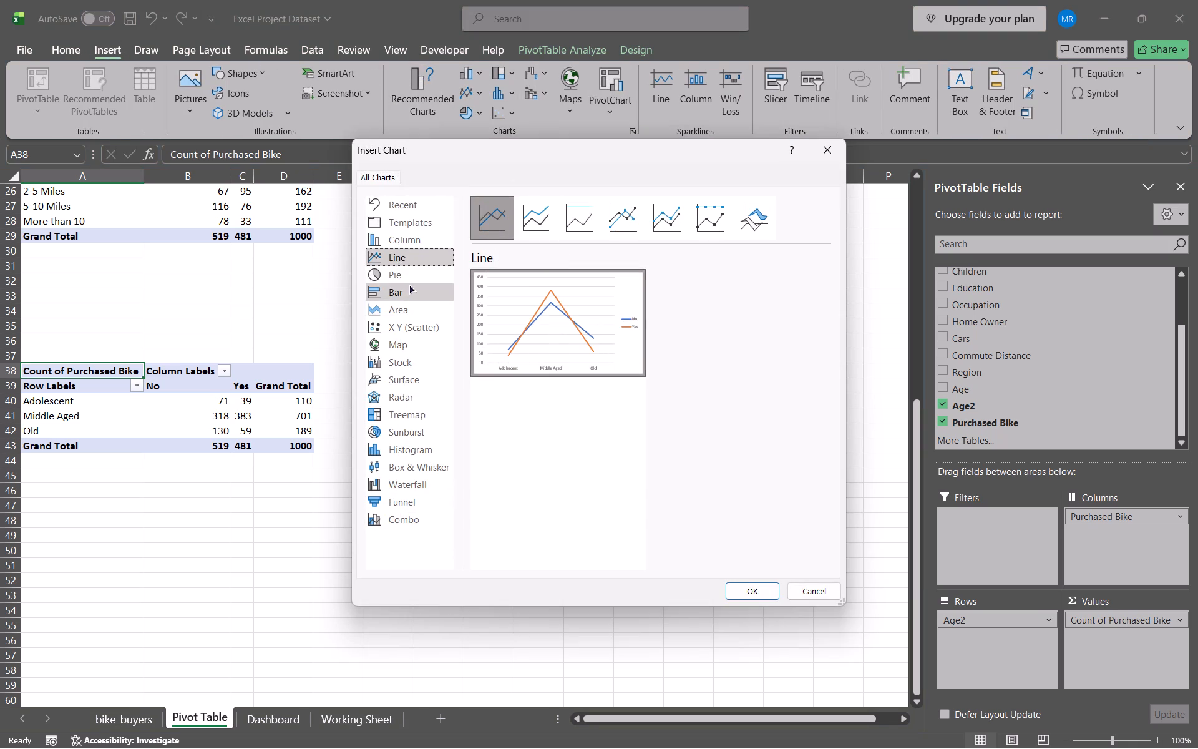
click(410, 273)
click(410, 291)
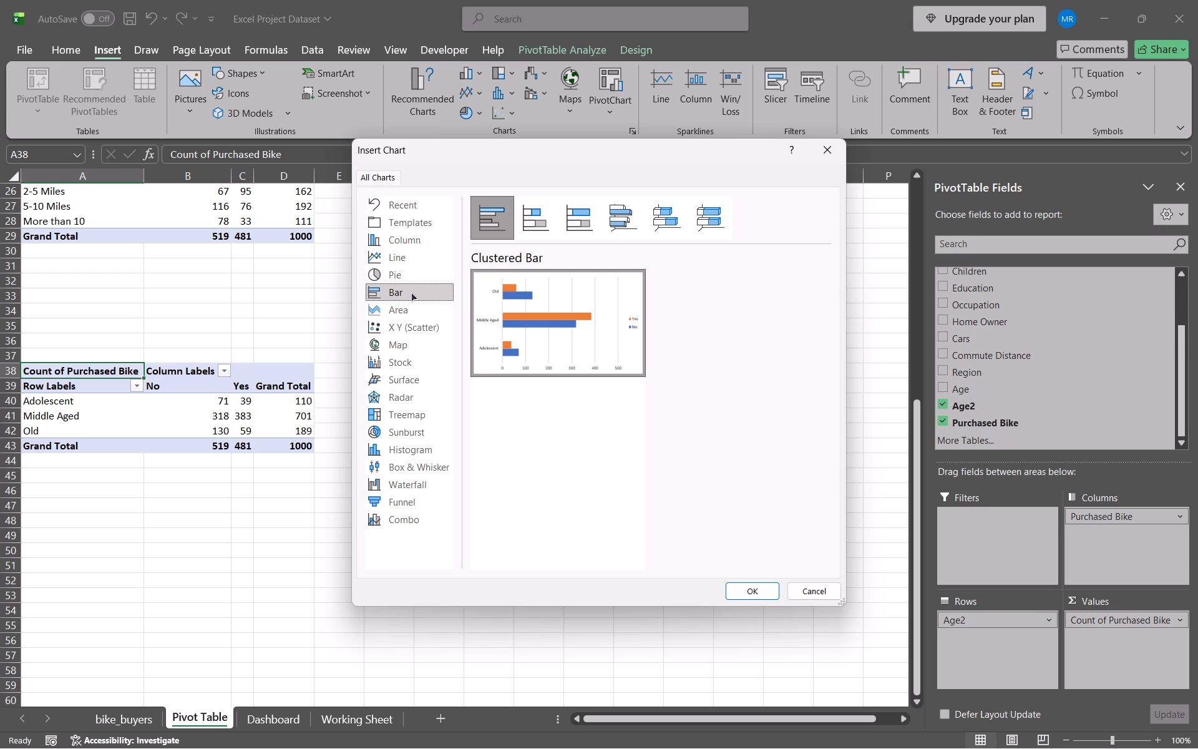
click(409, 305)
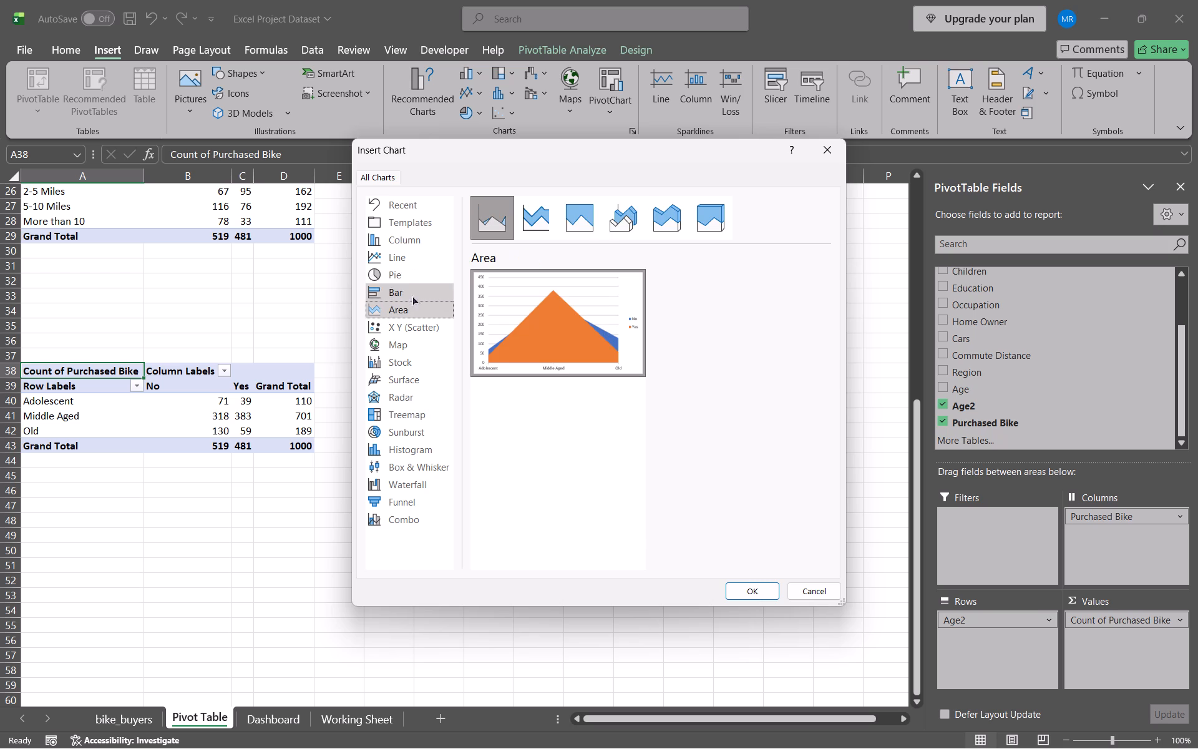
click(410, 330)
click(409, 311)
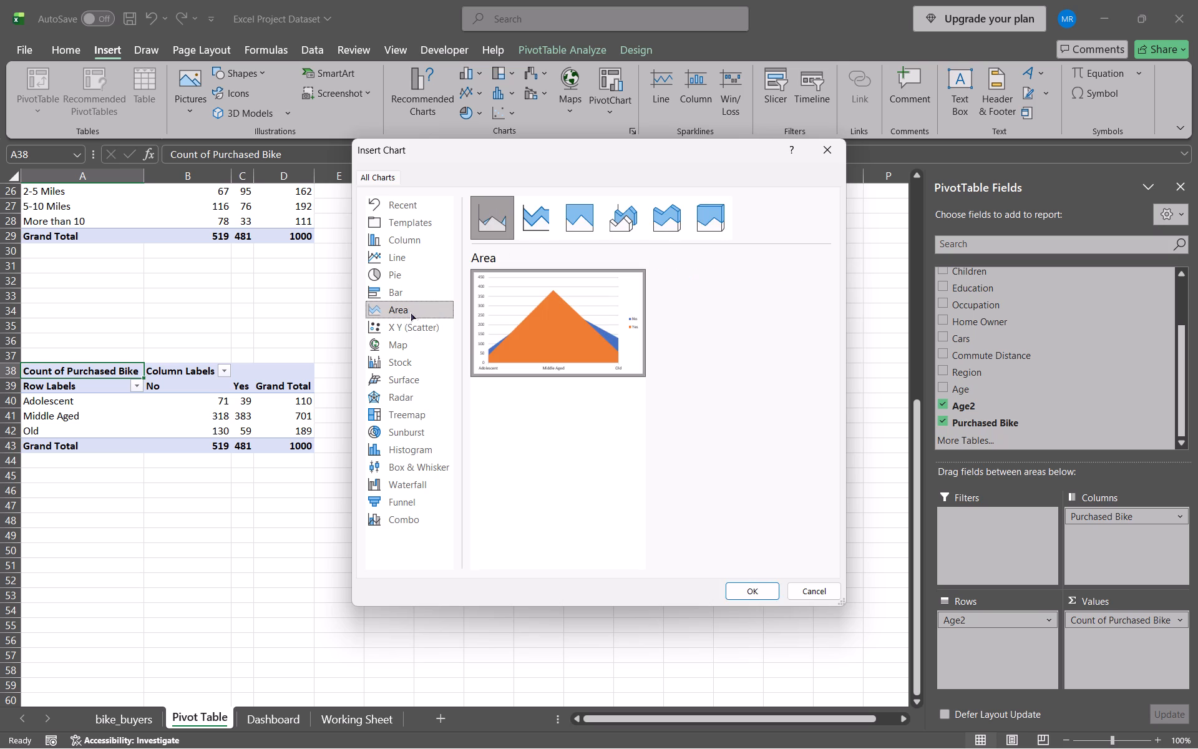
click(412, 293)
click(532, 224)
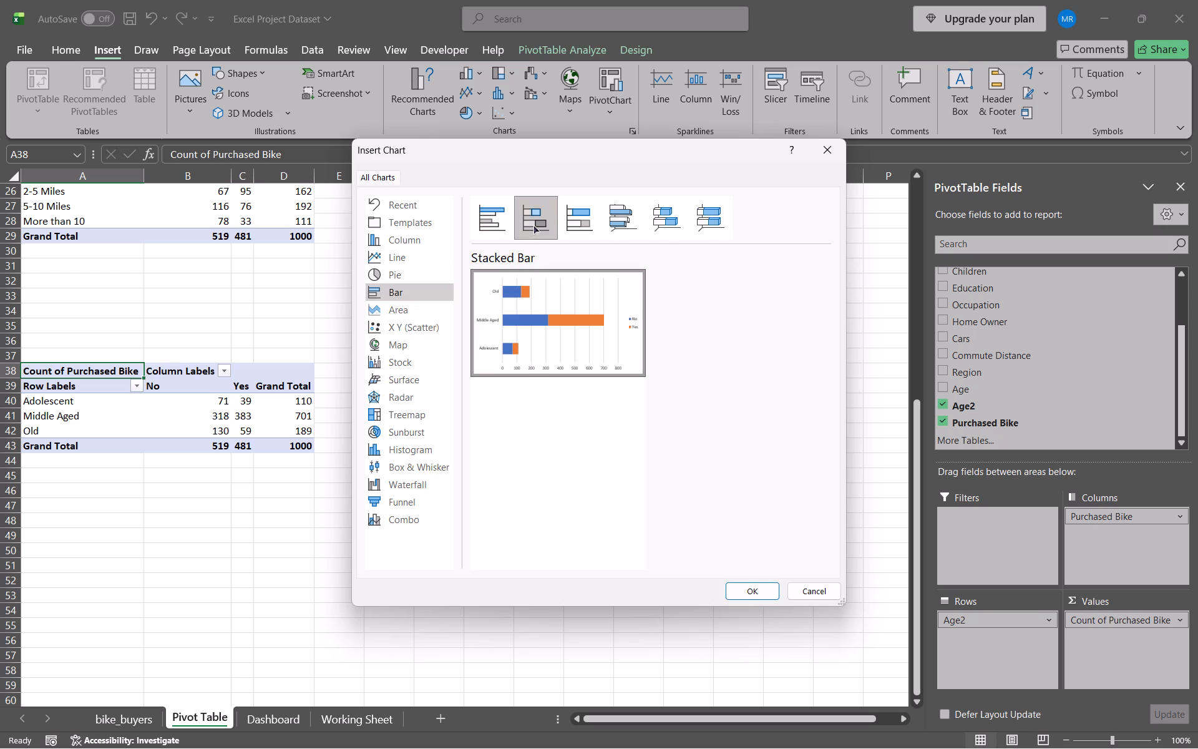
click(409, 239)
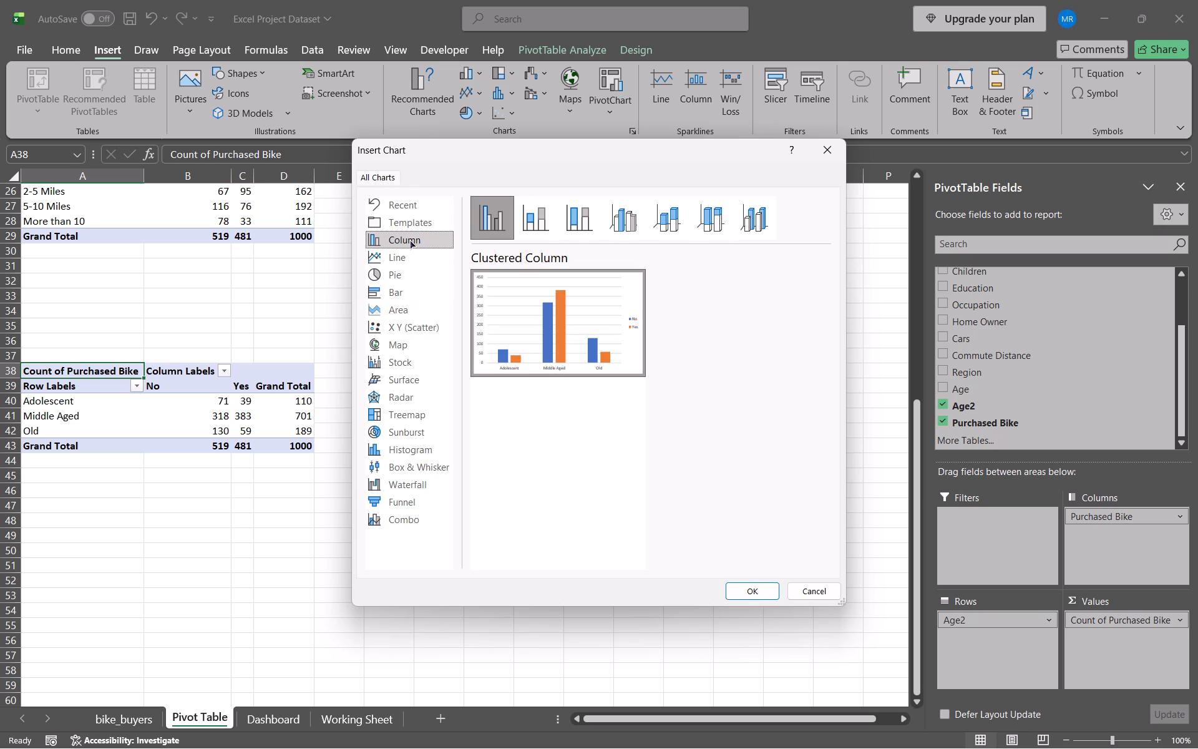
click(547, 221)
click(597, 221)
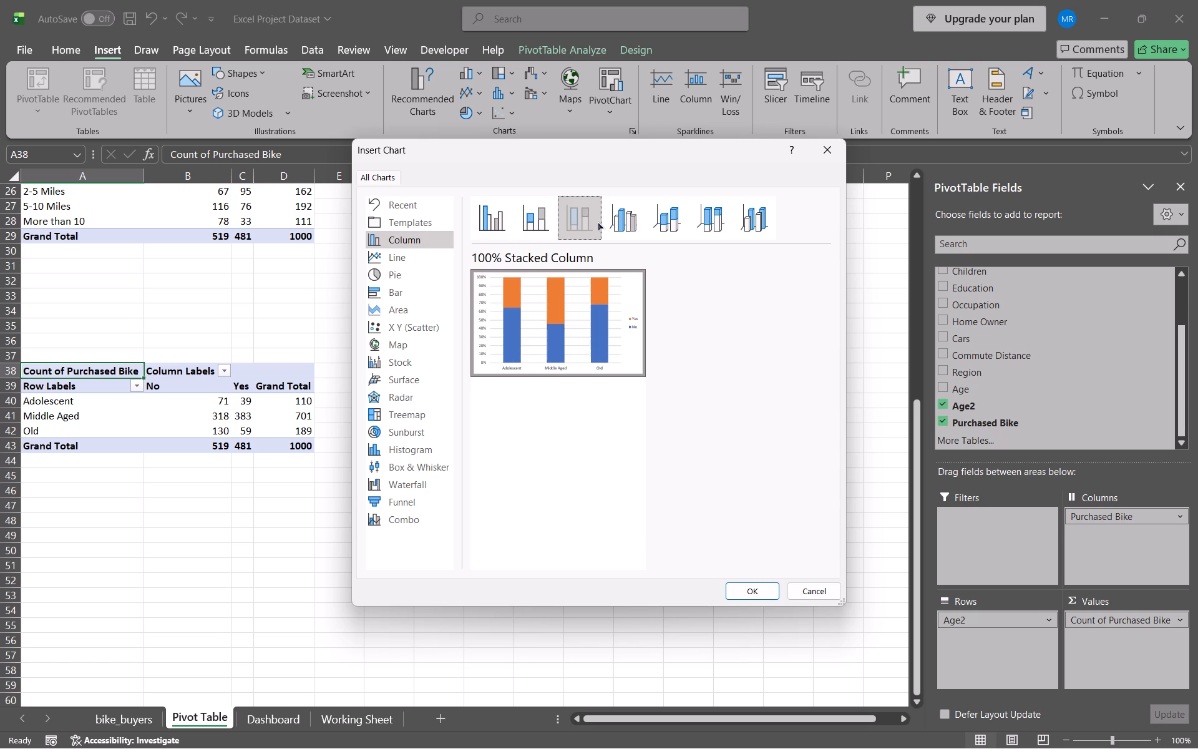
click(421, 285)
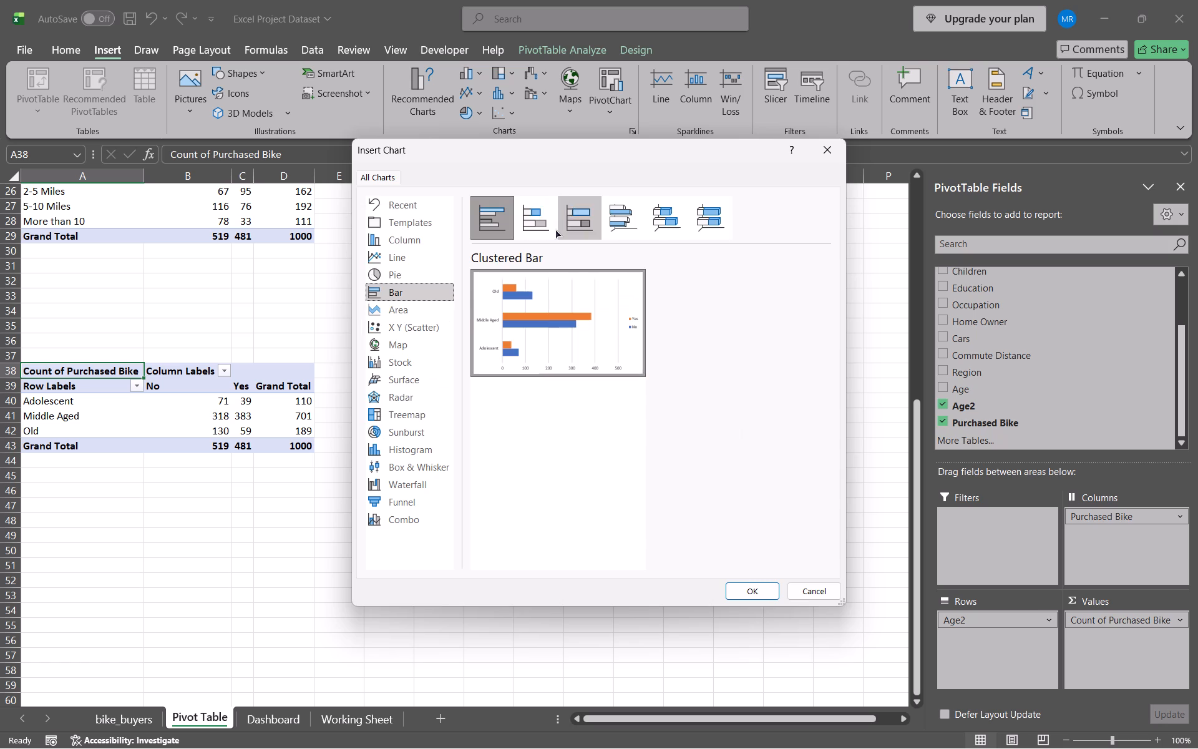
click(529, 227)
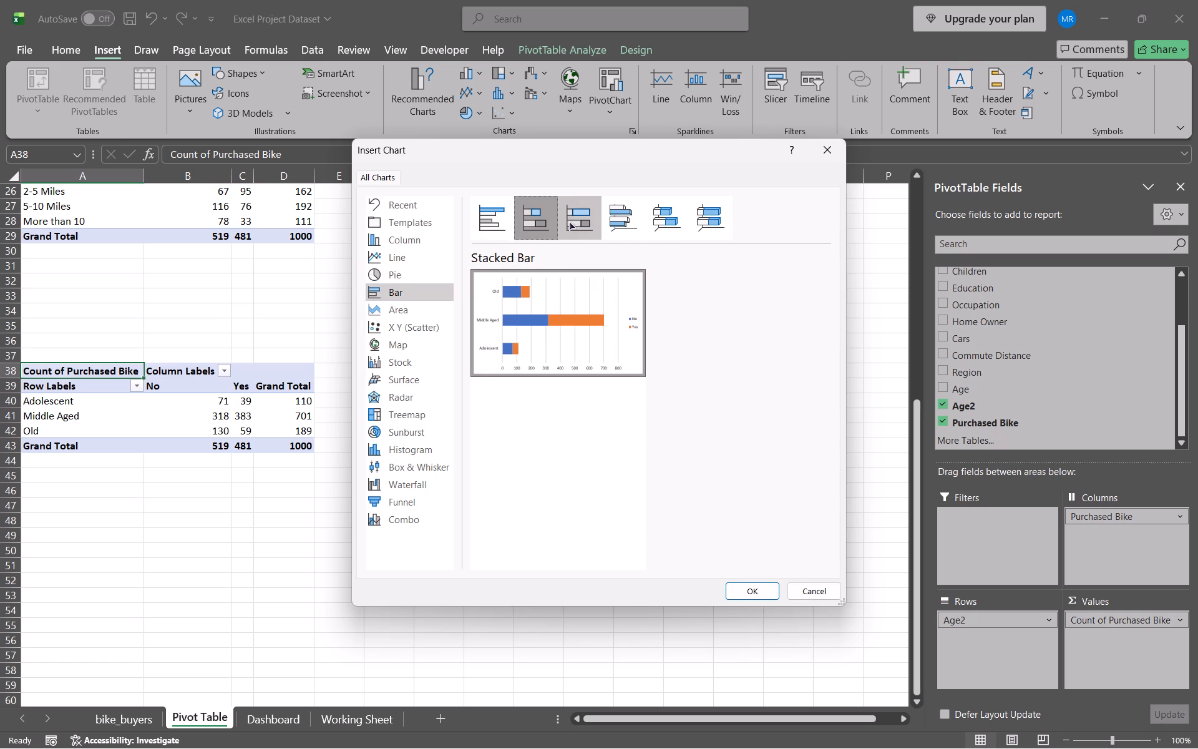
click(573, 220)
click(614, 219)
click(655, 214)
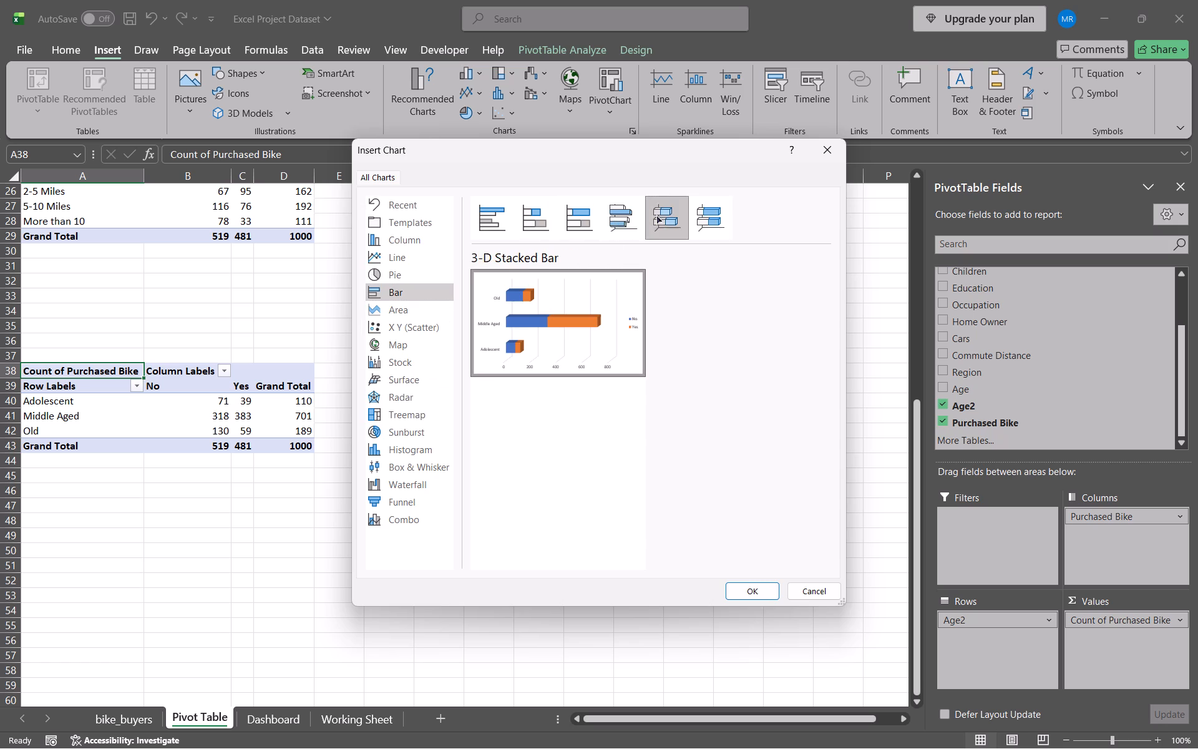
click(628, 213)
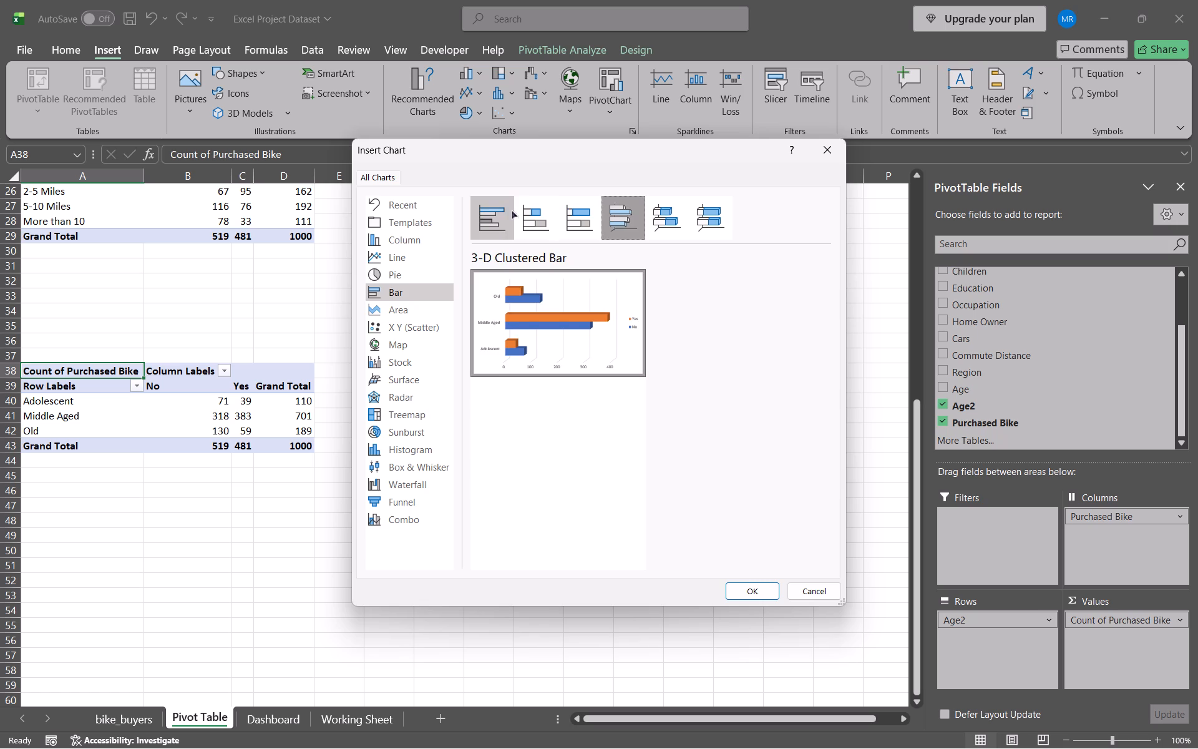
Insert a 3-D Clustered Bar chart for the Age2 pivot table.
click(500, 213)
click(609, 209)
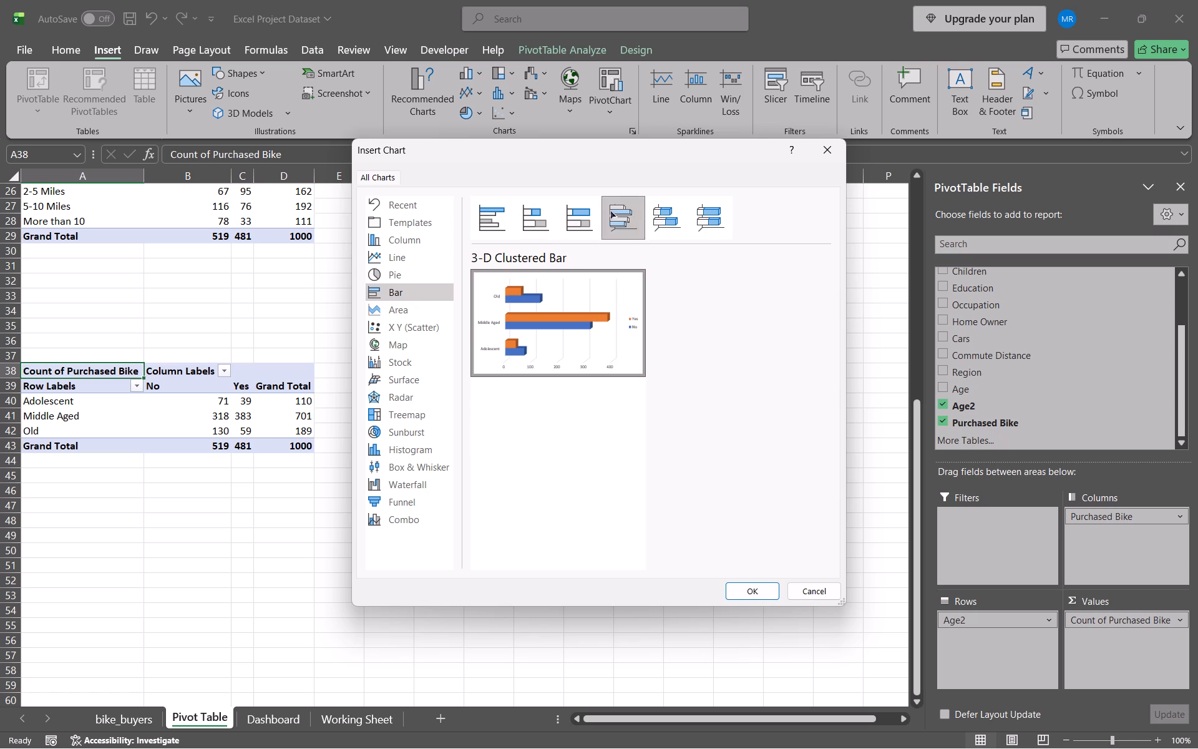
click(752, 587)
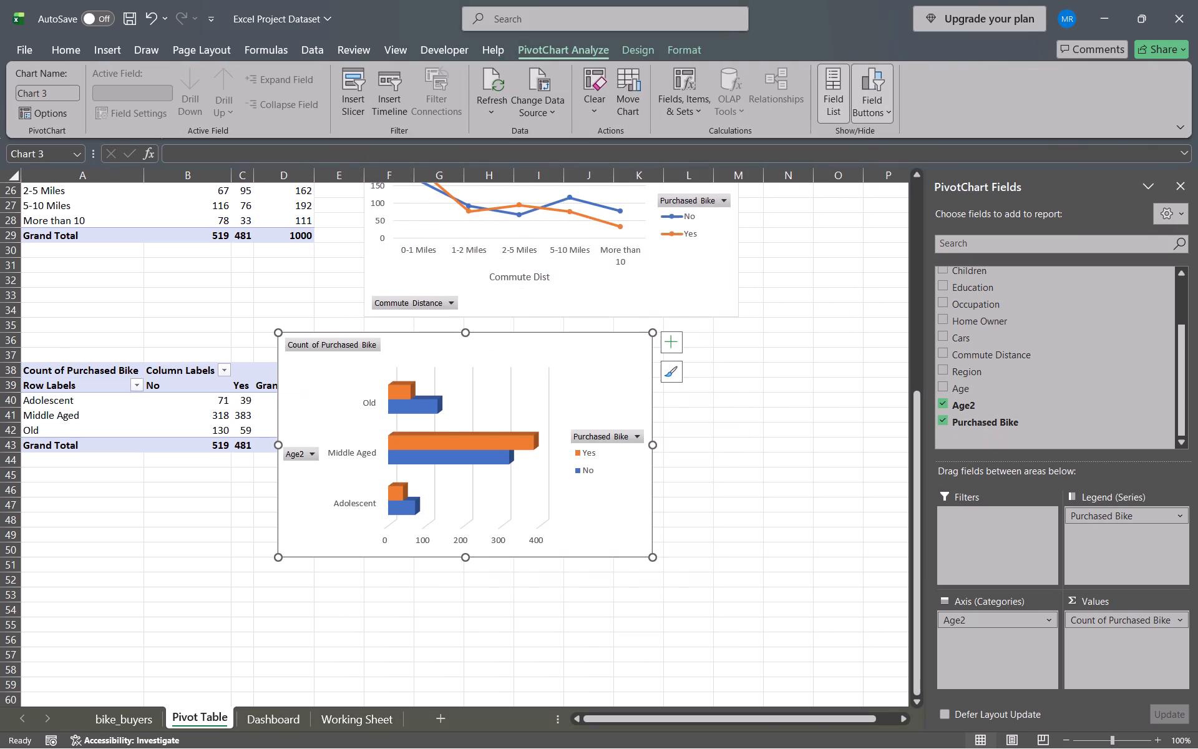
Move the new bar chart beside the Age2 pivot table, aligned with the commute distance chart above and starting at row 38.
drag(514, 358, 631, 367)
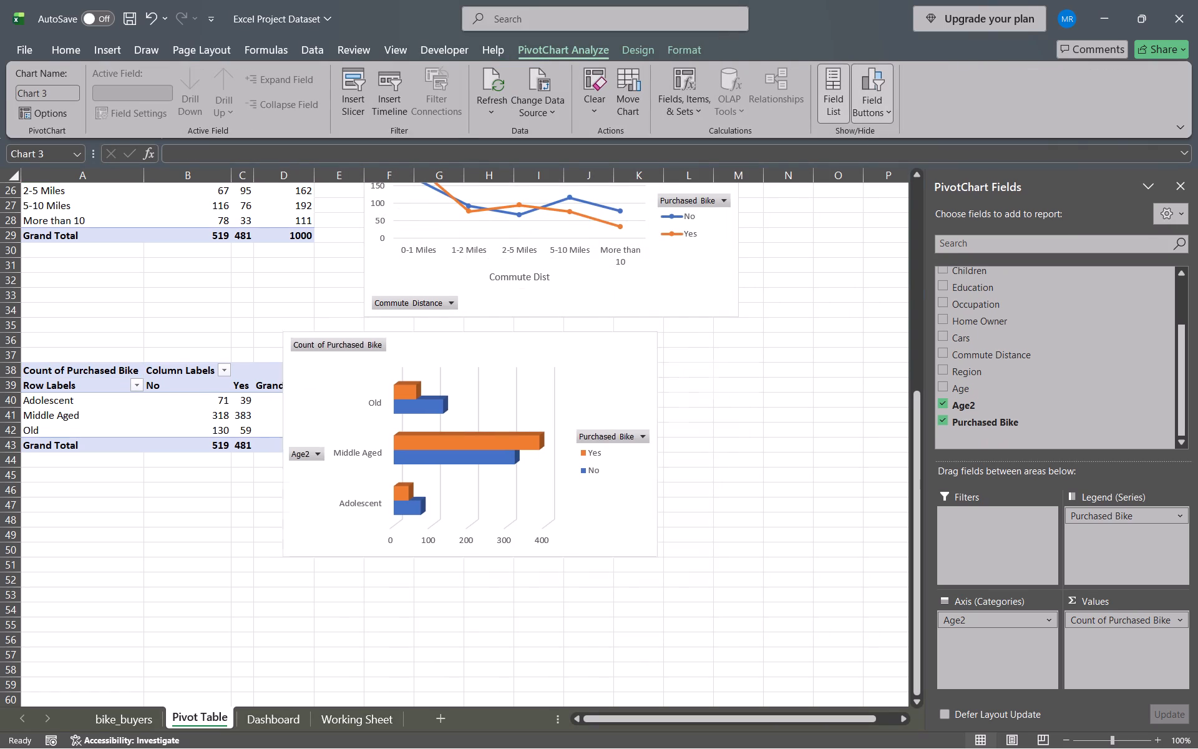
drag(631, 367, 604, 390)
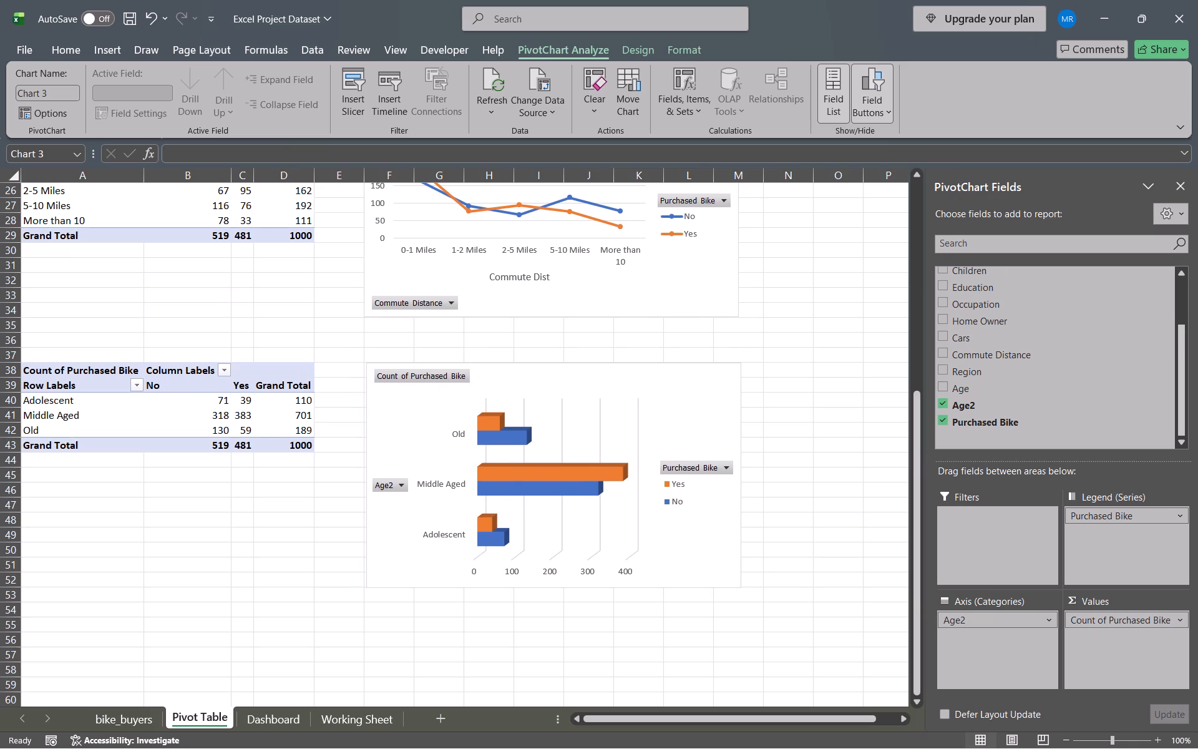
drag(604, 390, 601, 388)
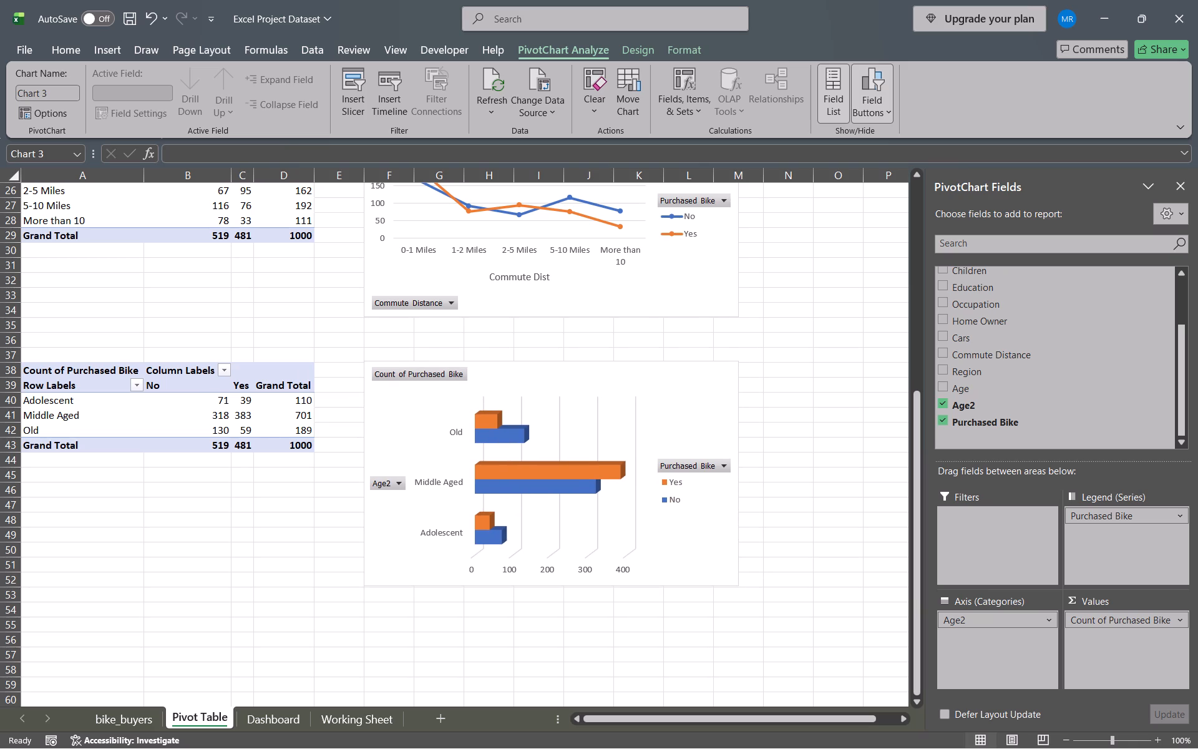
drag(601, 388, 601, 389)
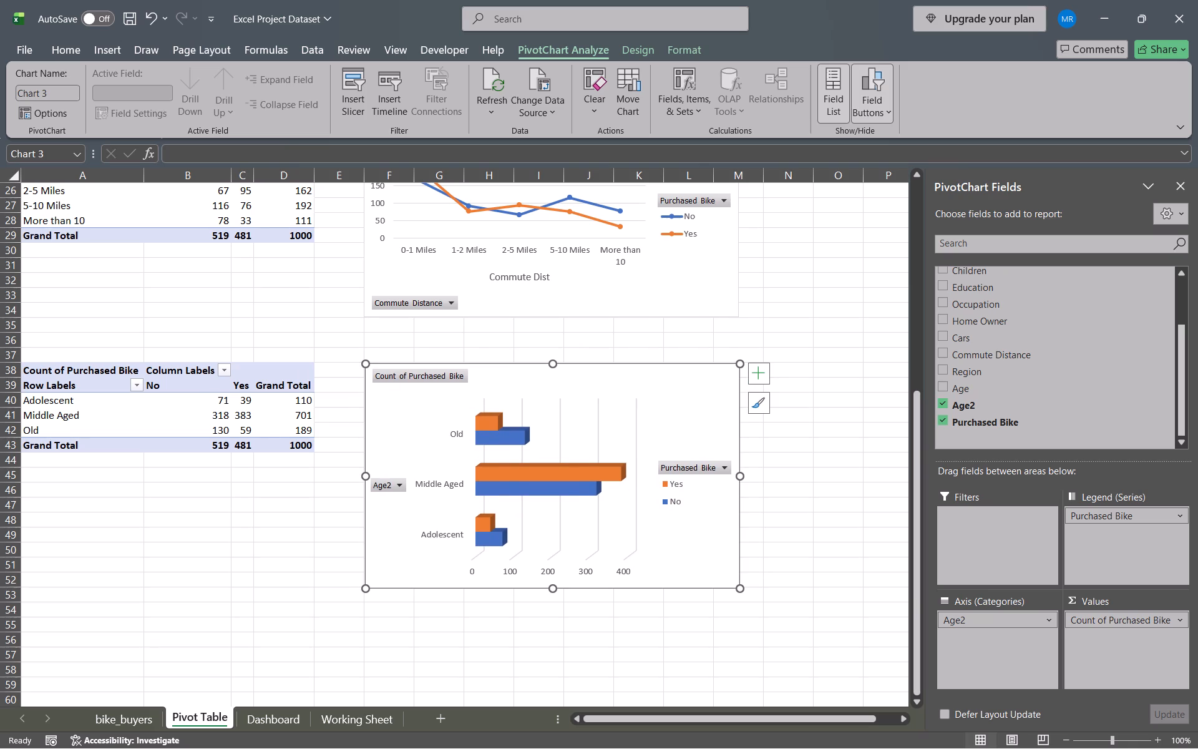
Switch to the tutorial video in Brave and watch the part on adding a horizontal axis title to the age brackets chart.
key(alt+Tab)
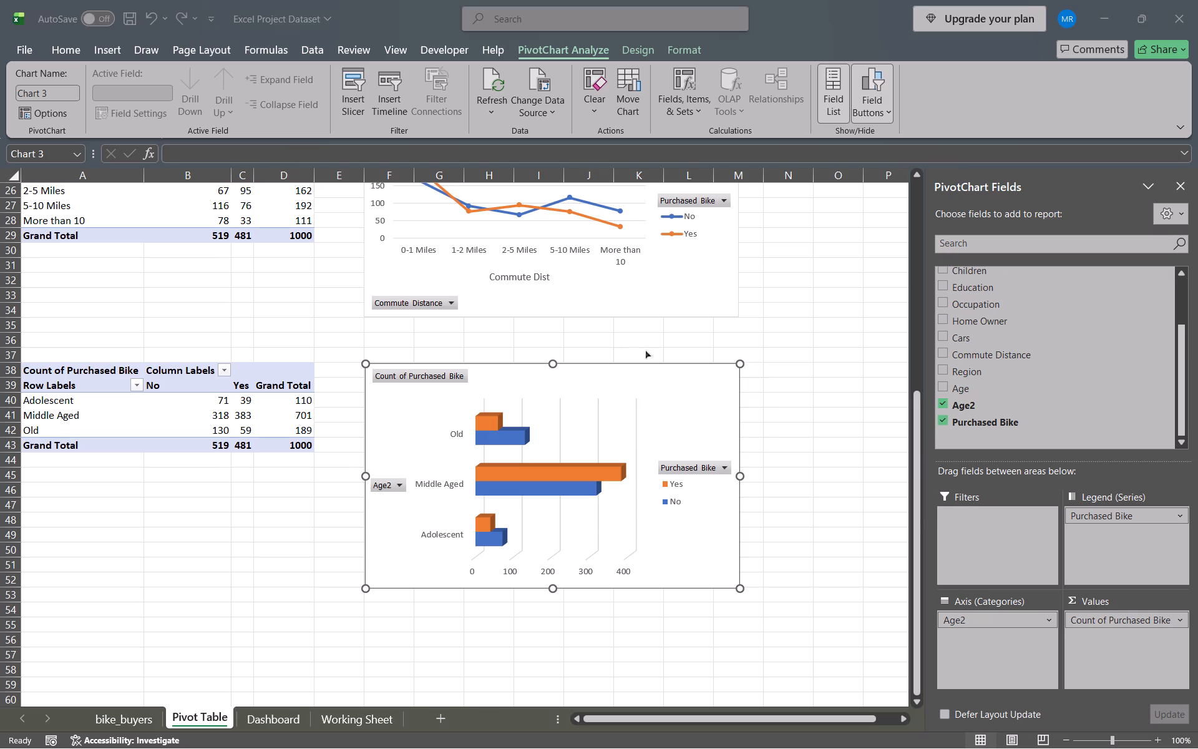
key(space)
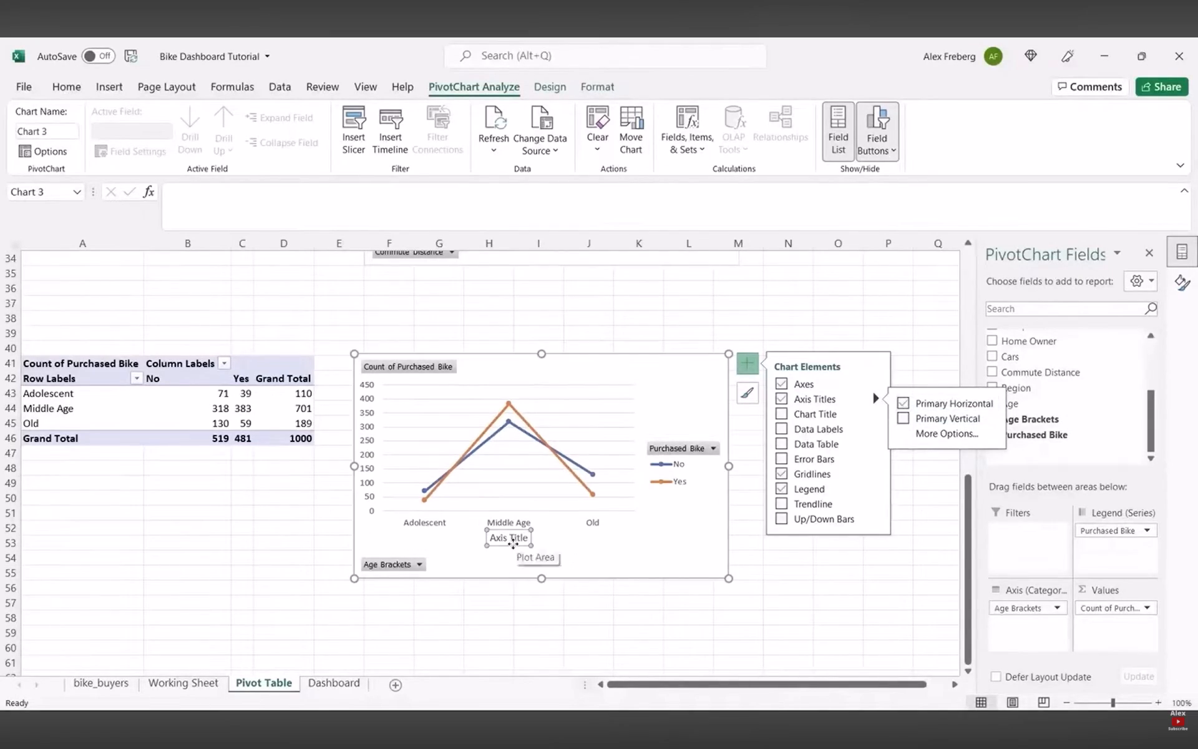
key(space)
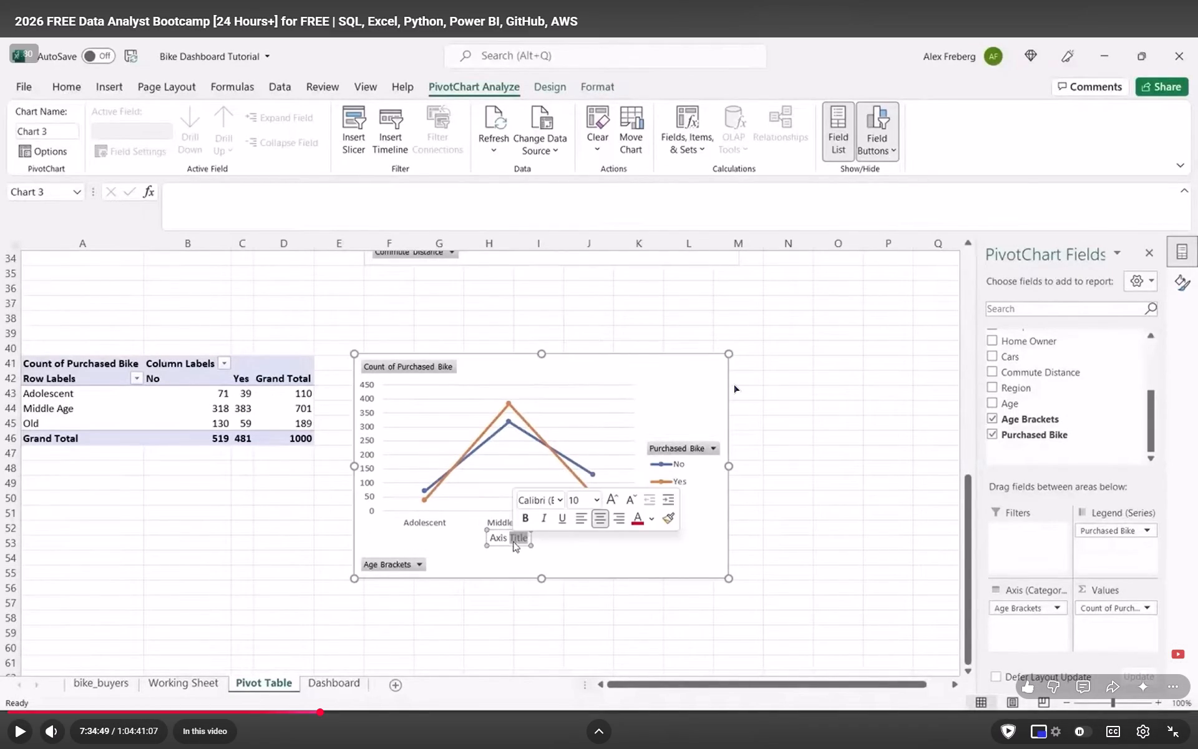